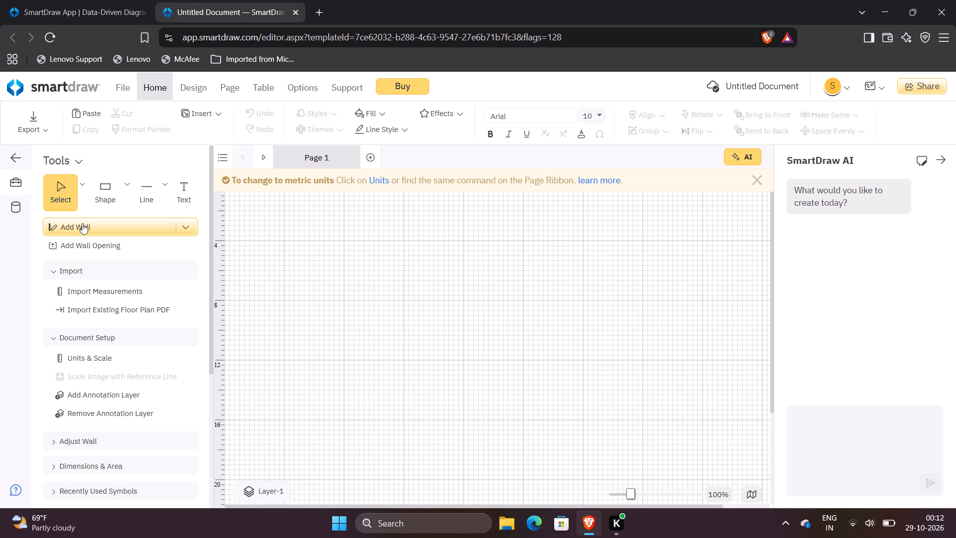
# Draw a horizontal line about 35' 6" long along the top edge of the page as the outline's upper side.
pyautogui.click(137, 191)
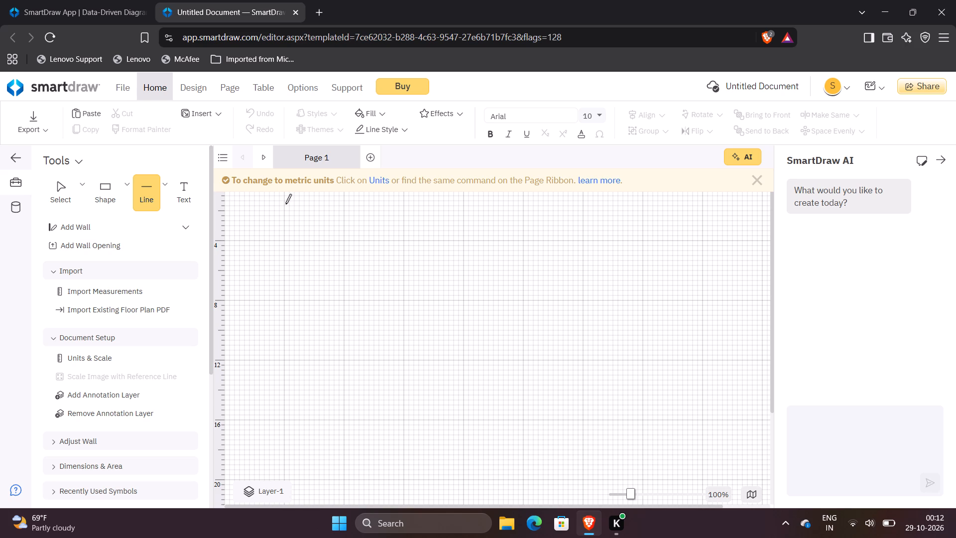
pyautogui.moveTo(229, 193); pyautogui.dragTo(435, 202)
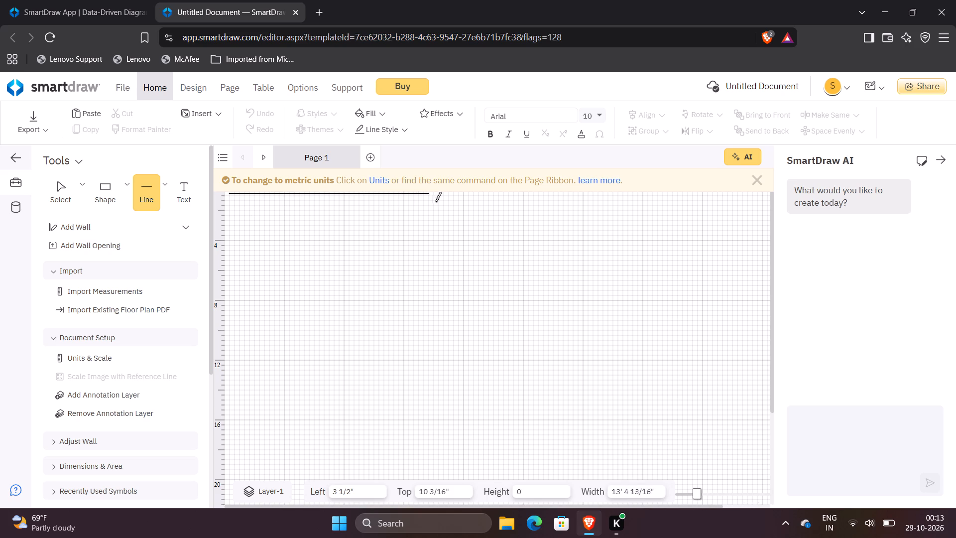
pyautogui.moveTo(435, 202); pyautogui.dragTo(636, 205)
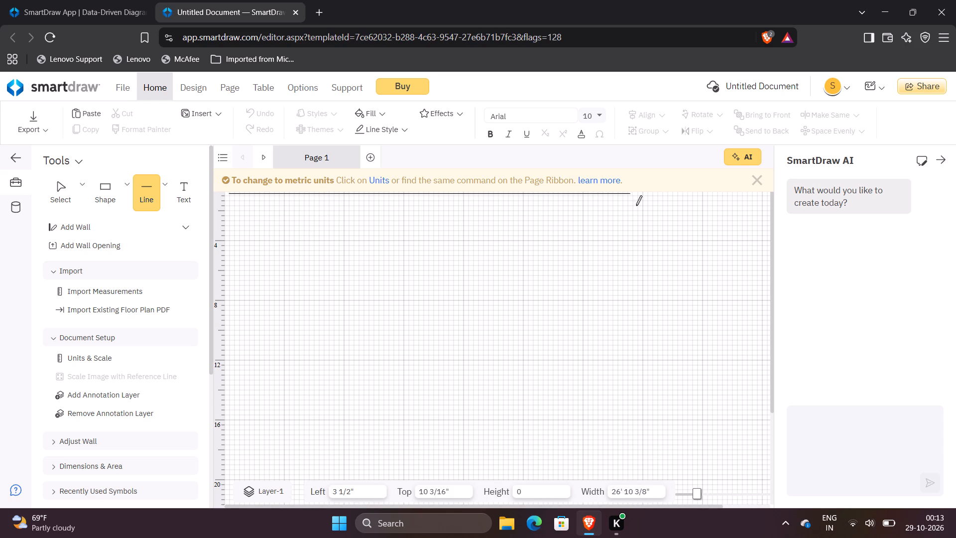
pyautogui.moveTo(636, 205); pyautogui.dragTo(766, 203)
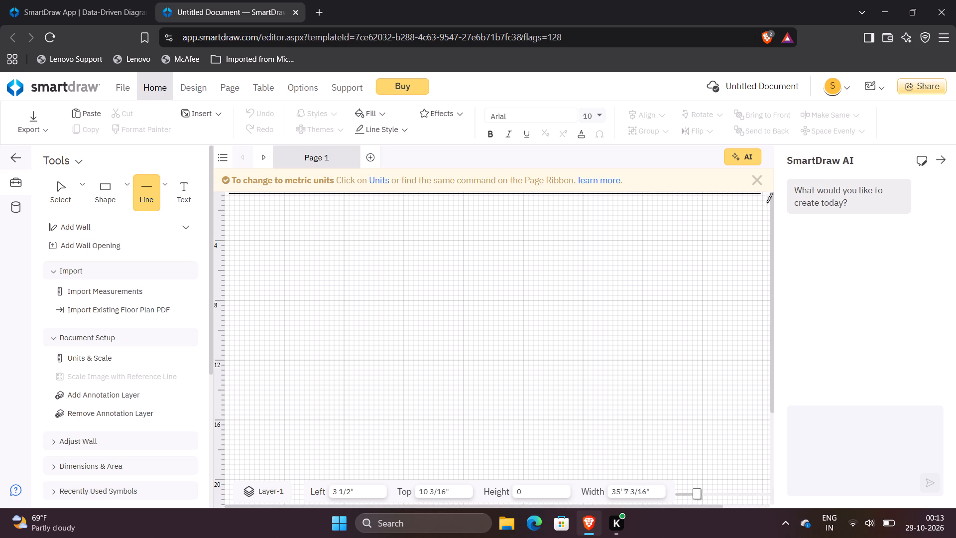
pyautogui.moveTo(766, 203); pyautogui.dragTo(759, 202)
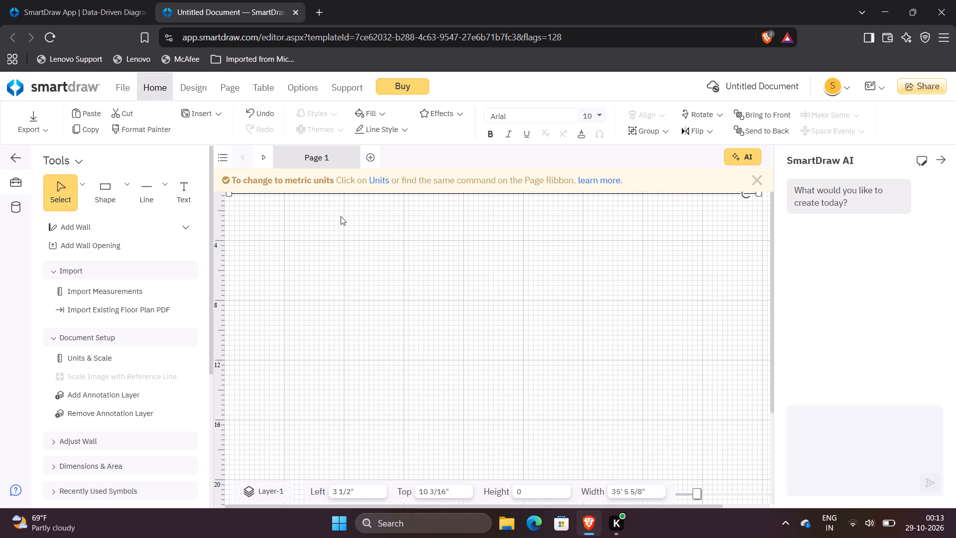
# Draw a vertical line about 18' 2" long down from the upper line's left end as the outline's left side.
pyautogui.click(150, 194)
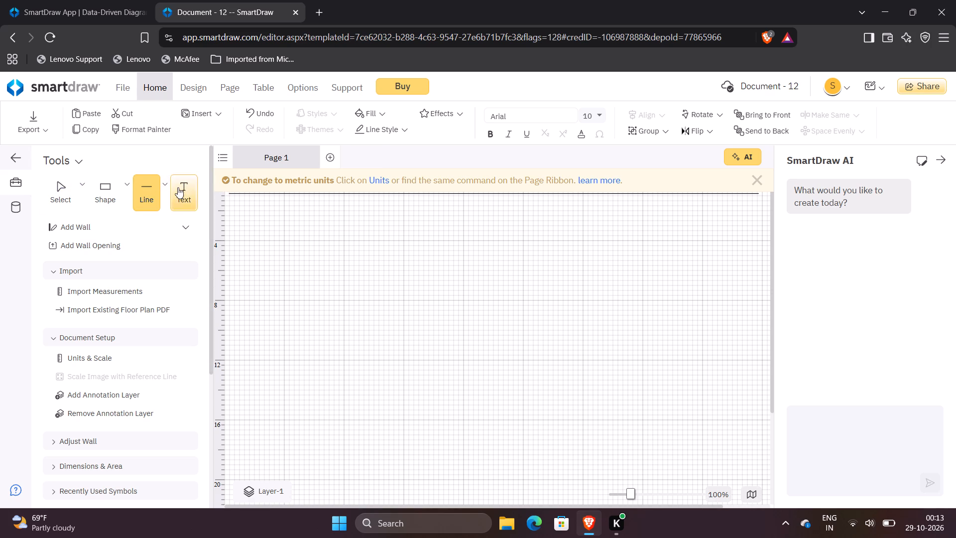
pyautogui.moveTo(228, 196); pyautogui.dragTo(227, 211)
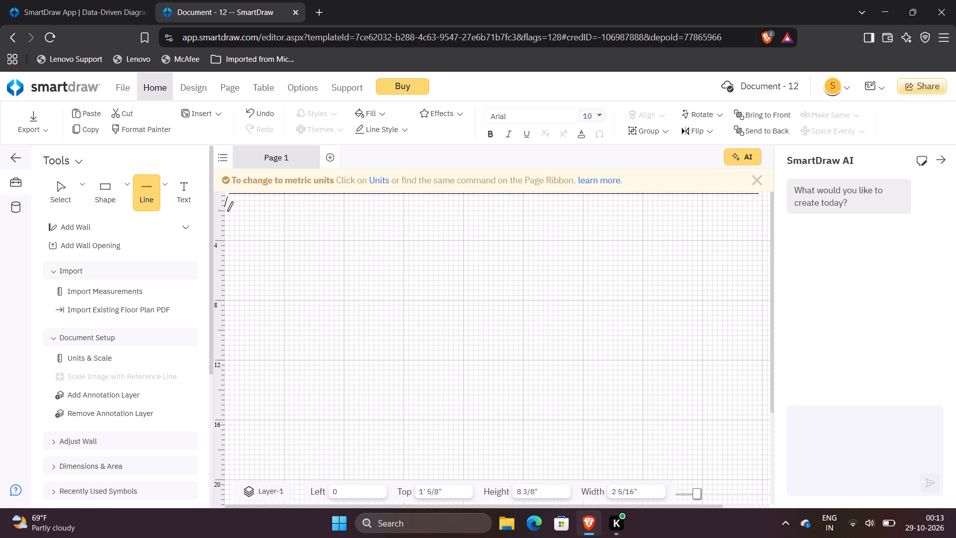
pyautogui.moveTo(227, 211); pyautogui.dragTo(226, 336)
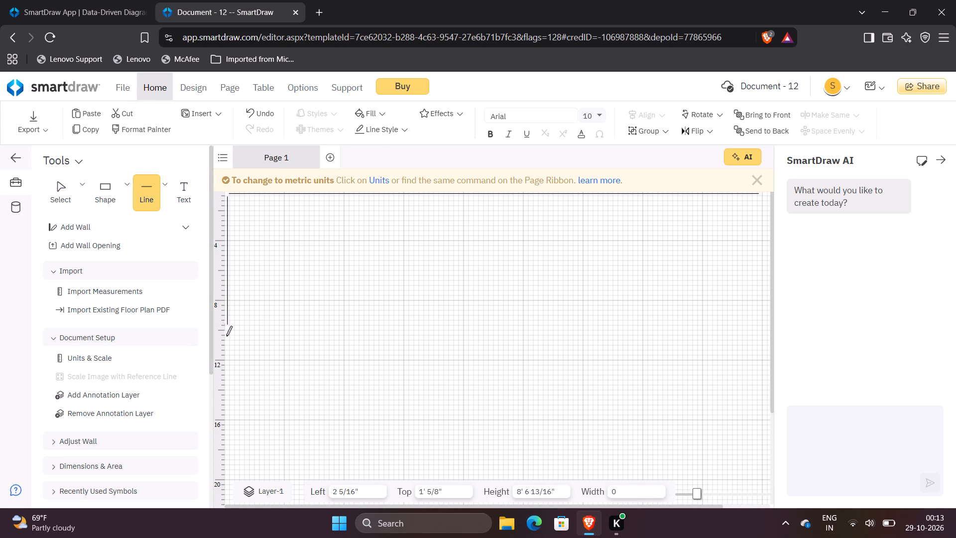
pyautogui.moveTo(226, 336); pyautogui.dragTo(234, 468)
pyautogui.moveTo(234, 468); pyautogui.dragTo(234, 468)
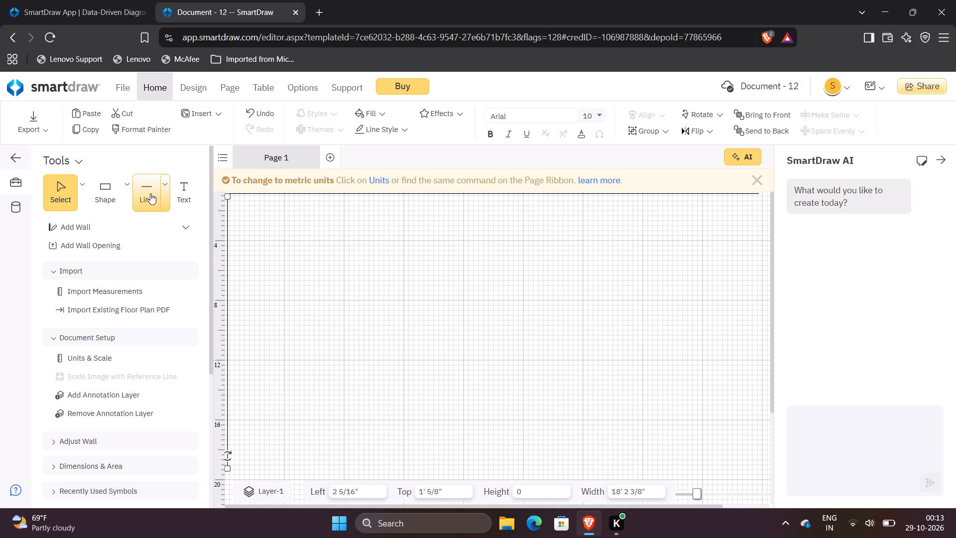
# Draw a vertical line about 17' 4" long down from the upper line's right end as the outline's right side.
pyautogui.click(150, 193)
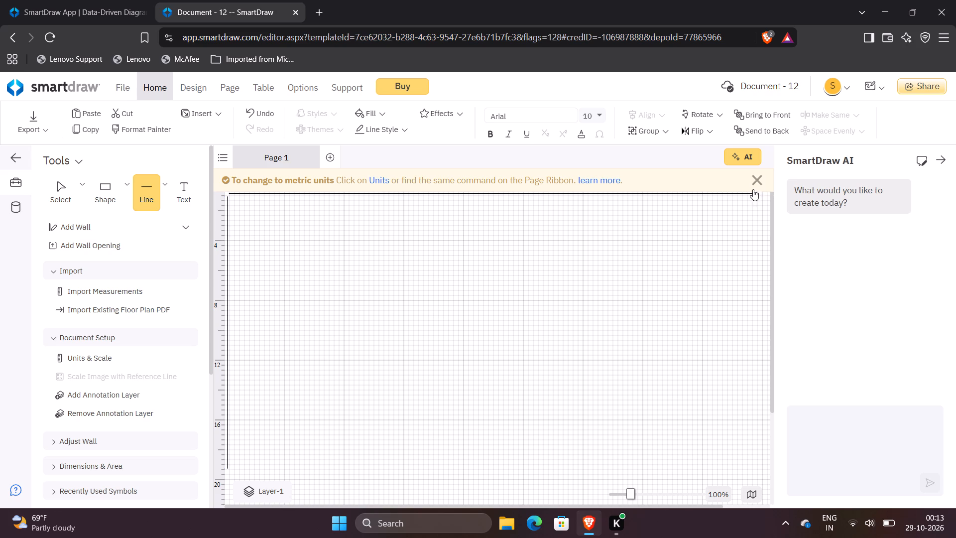
pyautogui.click(145, 193)
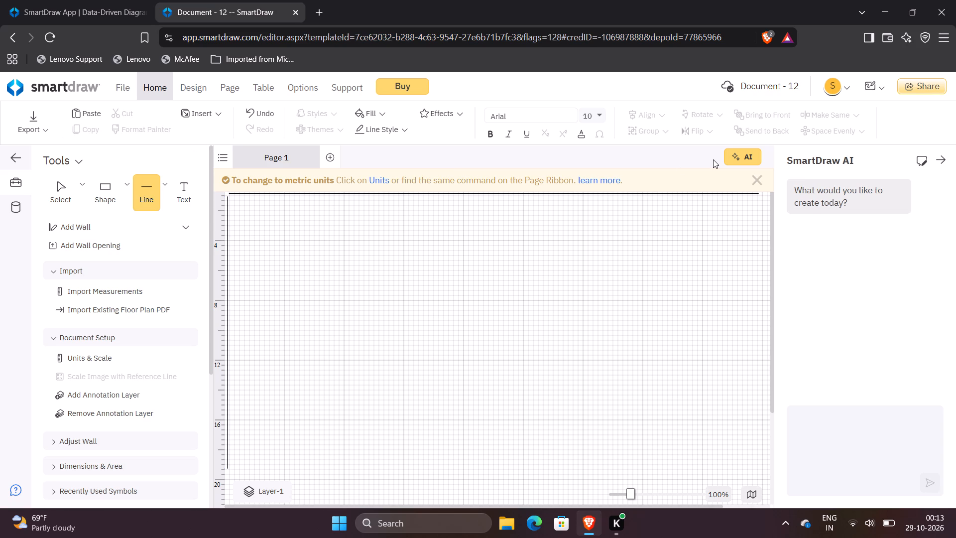
pyautogui.moveTo(757, 192); pyautogui.dragTo(757, 208)
pyautogui.moveTo(757, 208); pyautogui.dragTo(757, 199)
pyautogui.moveTo(757, 199); pyautogui.dragTo(758, 279)
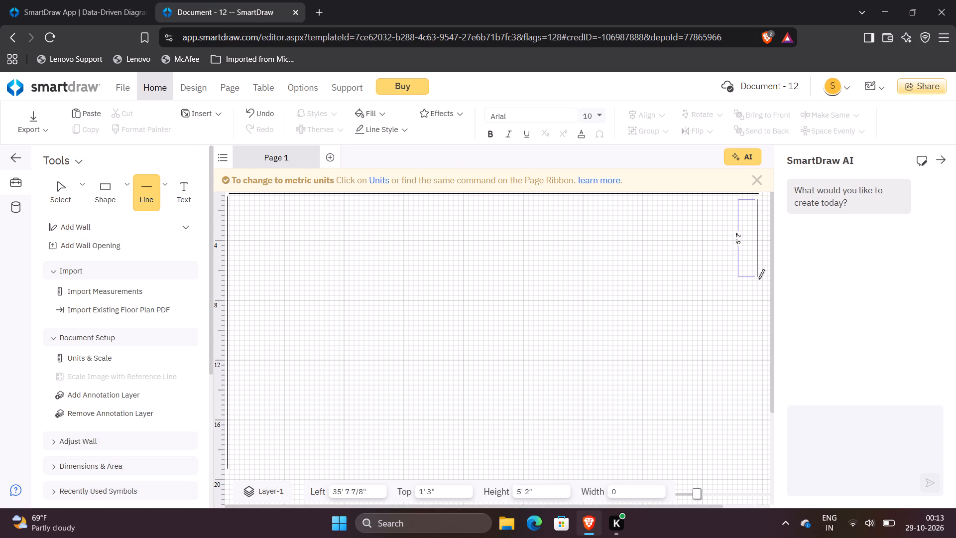
pyautogui.moveTo(758, 279); pyautogui.dragTo(758, 459)
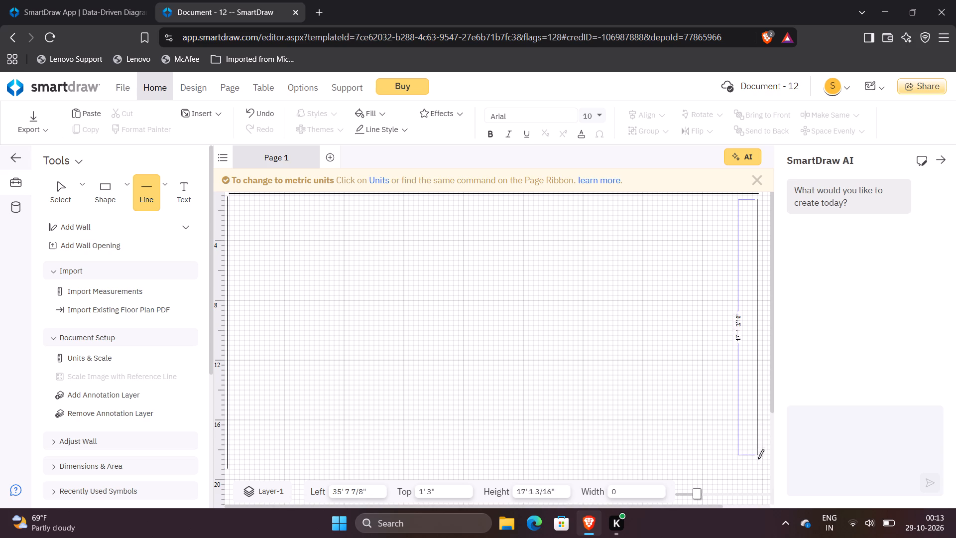
pyautogui.moveTo(758, 459); pyautogui.dragTo(756, 508)
pyautogui.moveTo(756, 508); pyautogui.dragTo(754, 427)
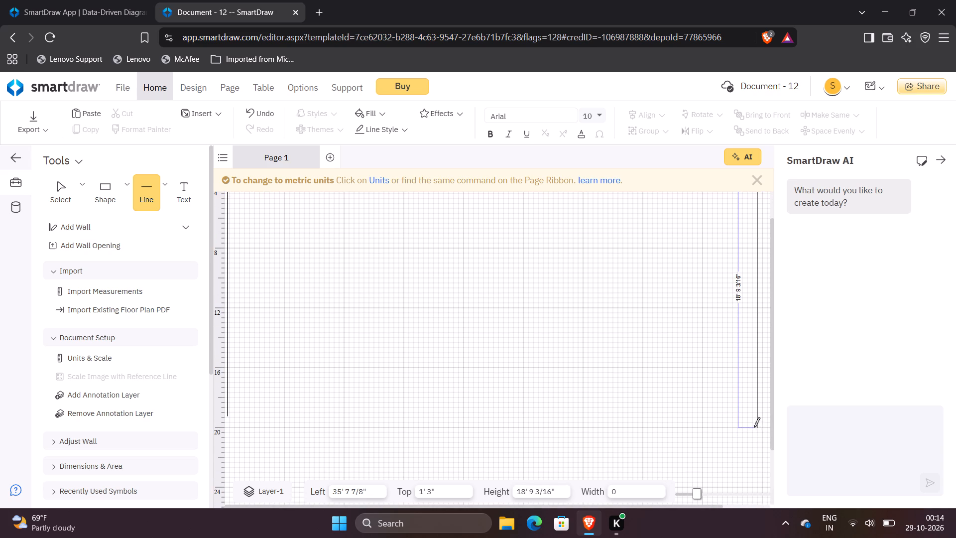
pyautogui.moveTo(754, 427); pyautogui.dragTo(757, 403)
pyautogui.moveTo(757, 403); pyautogui.dragTo(756, 405)
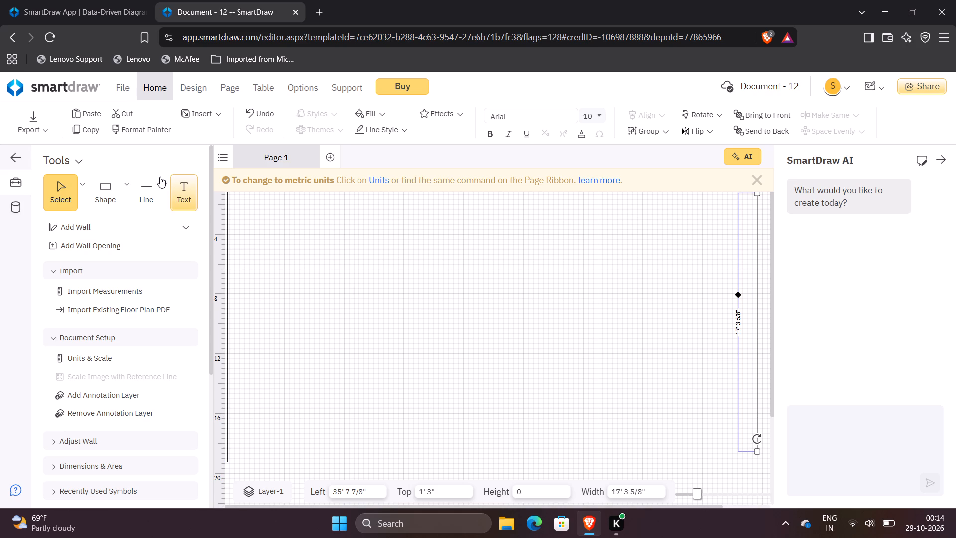
# Draw a horizontal line about 35' 6" long from the left side's lower end to the right side, closing the outline's bottom.
pyautogui.click(141, 198)
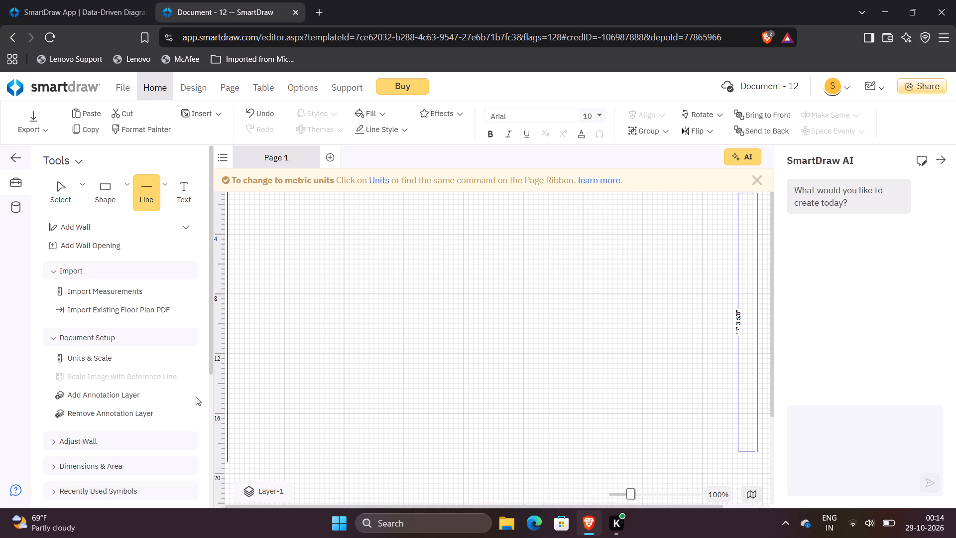
pyautogui.moveTo(230, 459); pyautogui.dragTo(383, 461)
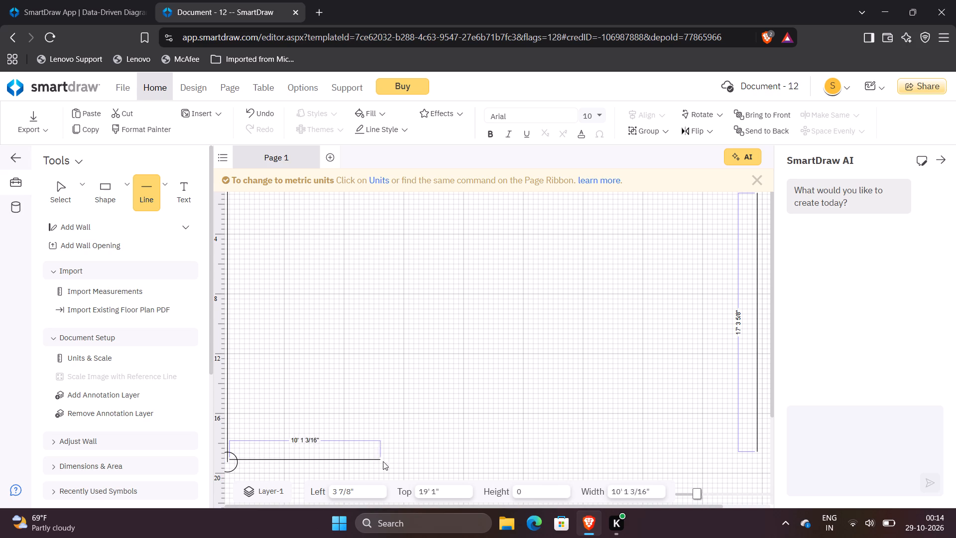
pyautogui.moveTo(383, 461); pyautogui.dragTo(591, 461)
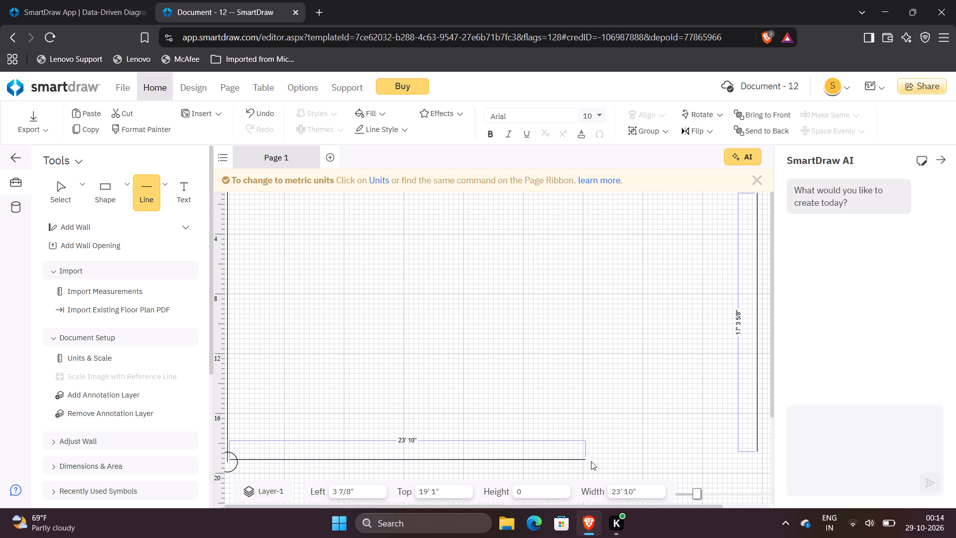
pyautogui.moveTo(591, 461); pyautogui.dragTo(747, 453)
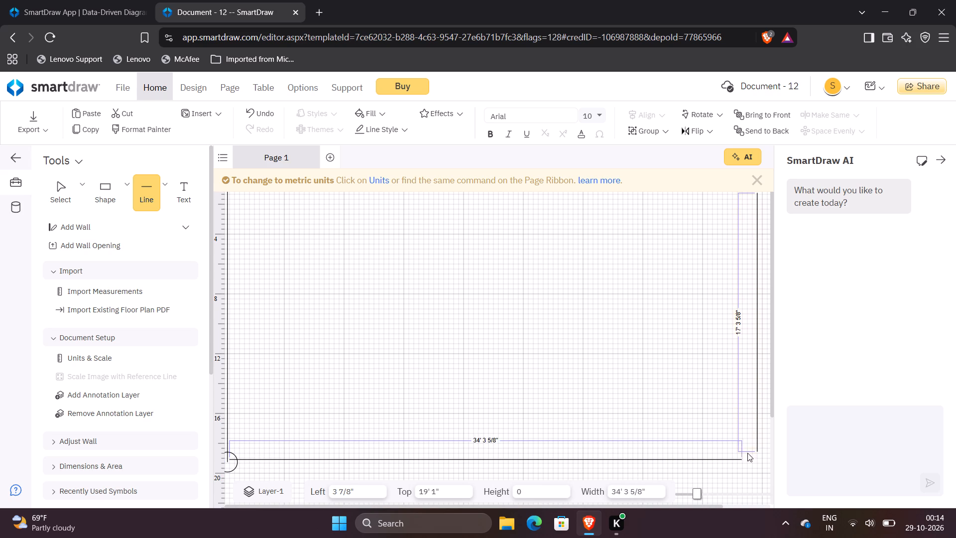
pyautogui.moveTo(747, 453); pyautogui.dragTo(712, 454)
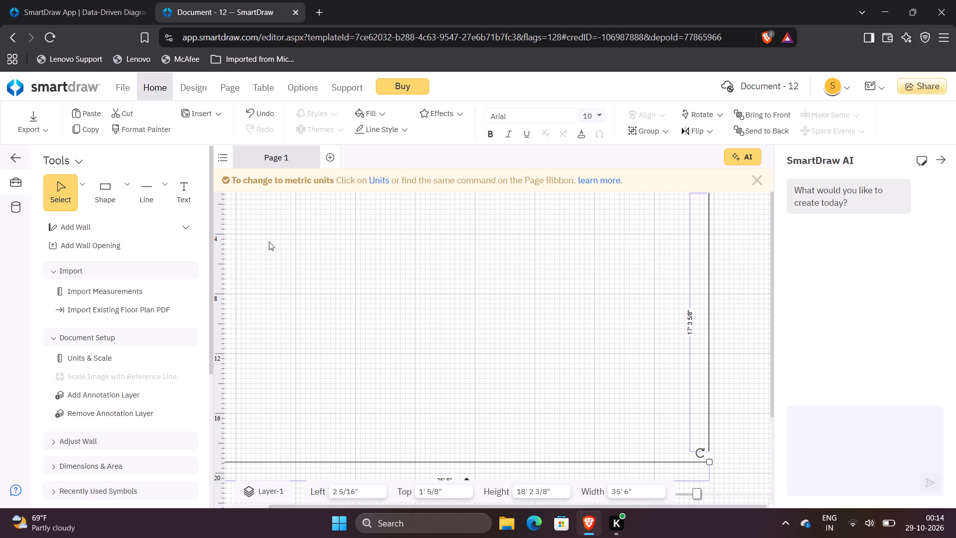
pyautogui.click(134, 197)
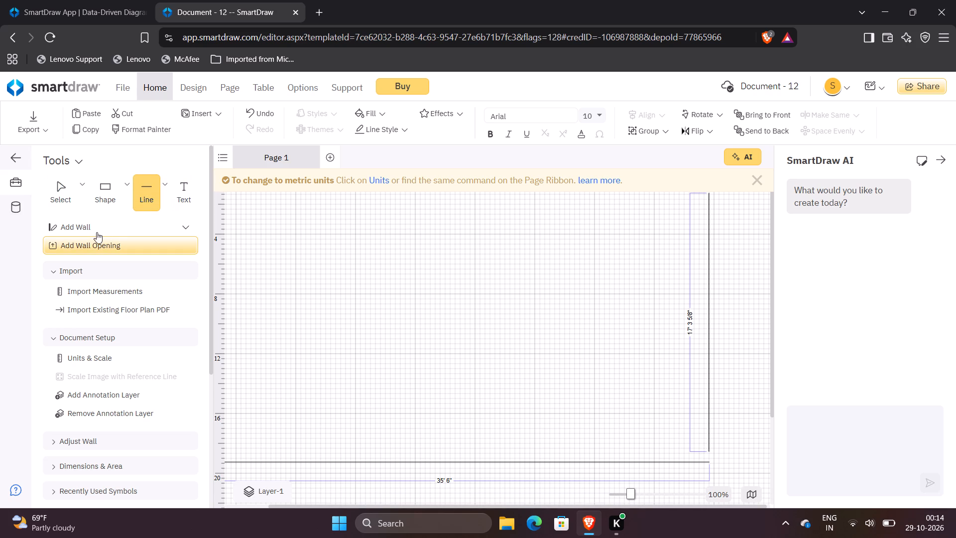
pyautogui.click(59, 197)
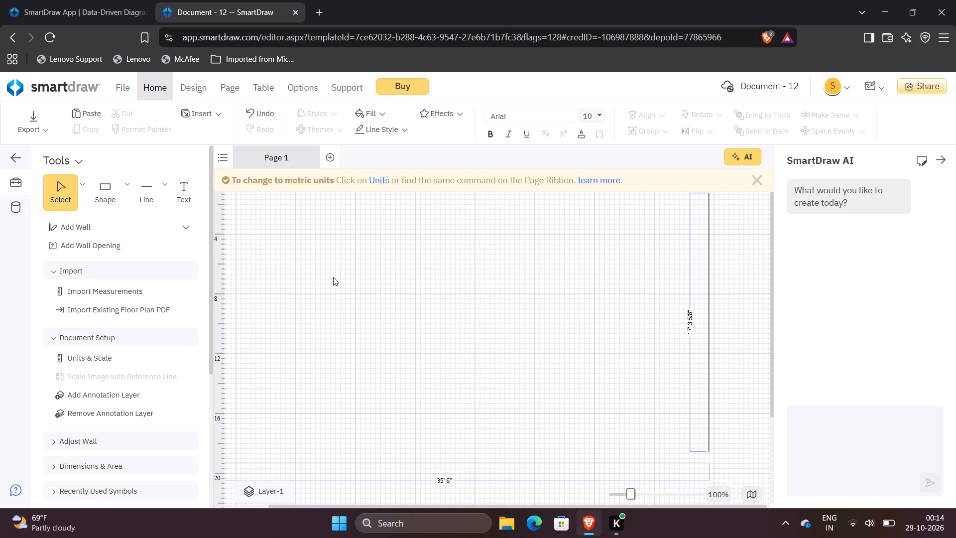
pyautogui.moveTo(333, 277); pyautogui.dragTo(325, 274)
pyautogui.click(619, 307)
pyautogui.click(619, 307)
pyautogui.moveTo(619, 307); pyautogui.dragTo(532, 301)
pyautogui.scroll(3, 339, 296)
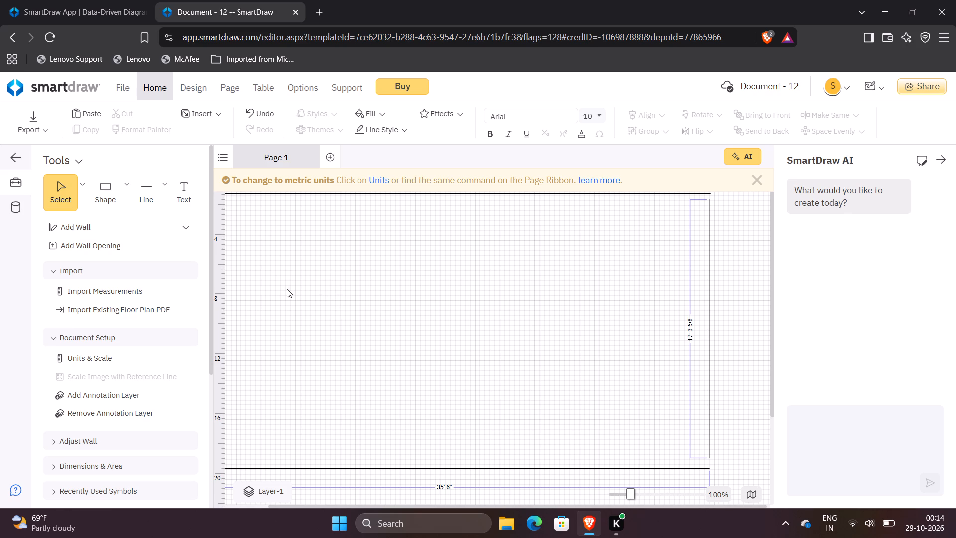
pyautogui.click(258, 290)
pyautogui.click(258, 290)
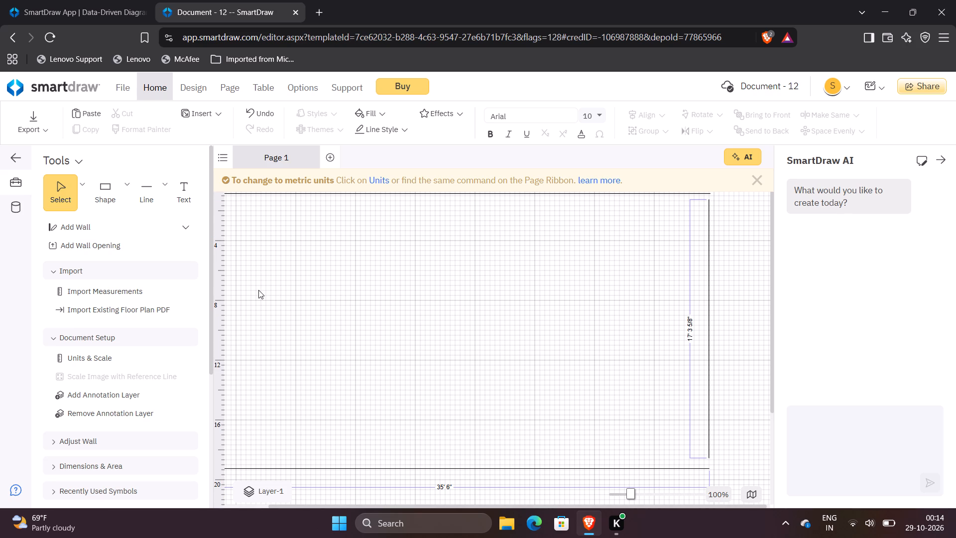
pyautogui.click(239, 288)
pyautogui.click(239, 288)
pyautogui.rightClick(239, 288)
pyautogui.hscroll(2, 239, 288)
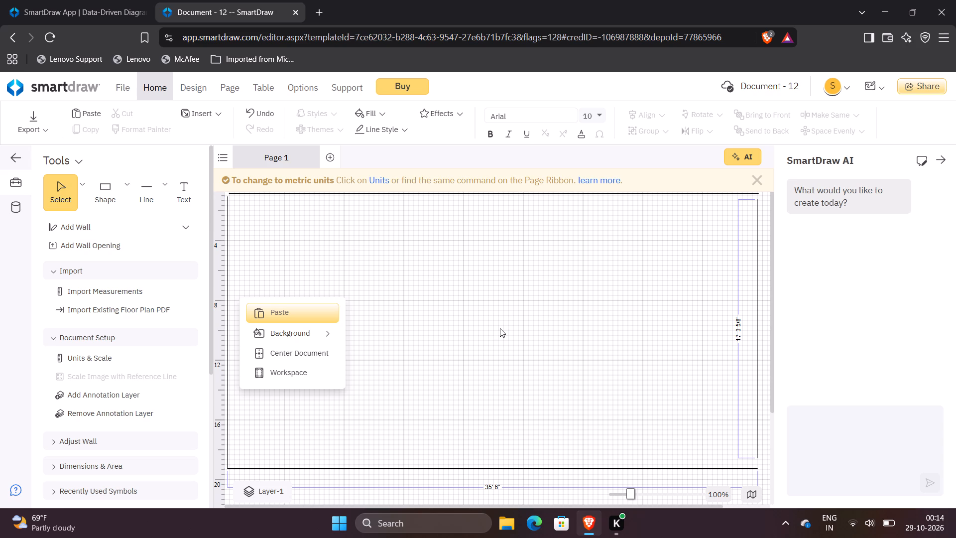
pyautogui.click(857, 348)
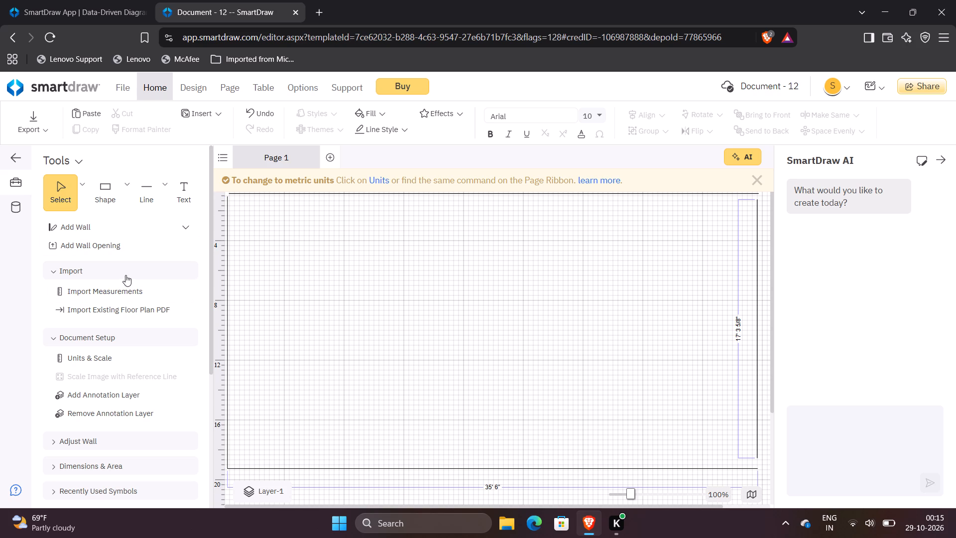
# Browse the furniture symbol libraries, including Couches & Sofas and Beds, and examine the bed symbols available for the floor plan.
pyautogui.scroll(1, 319, 341)
pyautogui.scroll(-2, 98, 369)
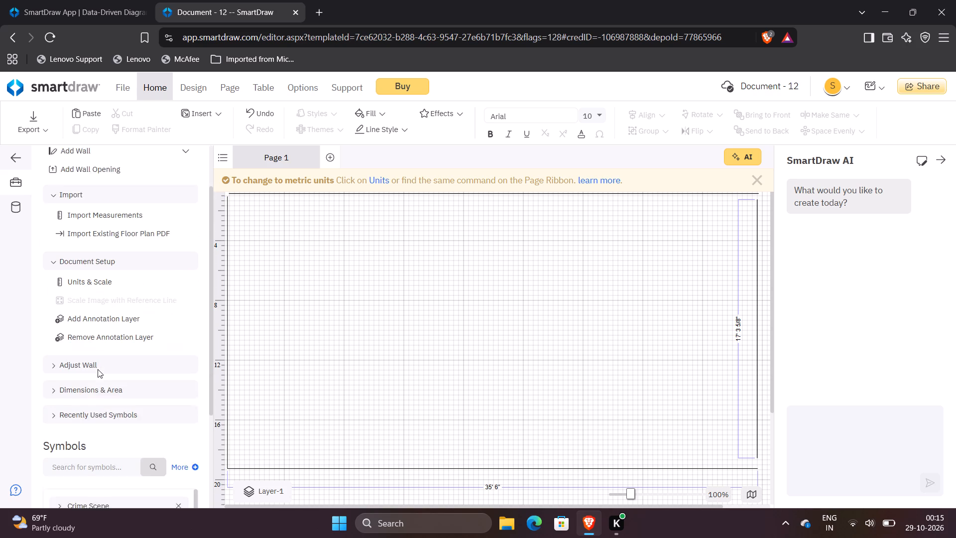
pyautogui.scroll(-6, 98, 369)
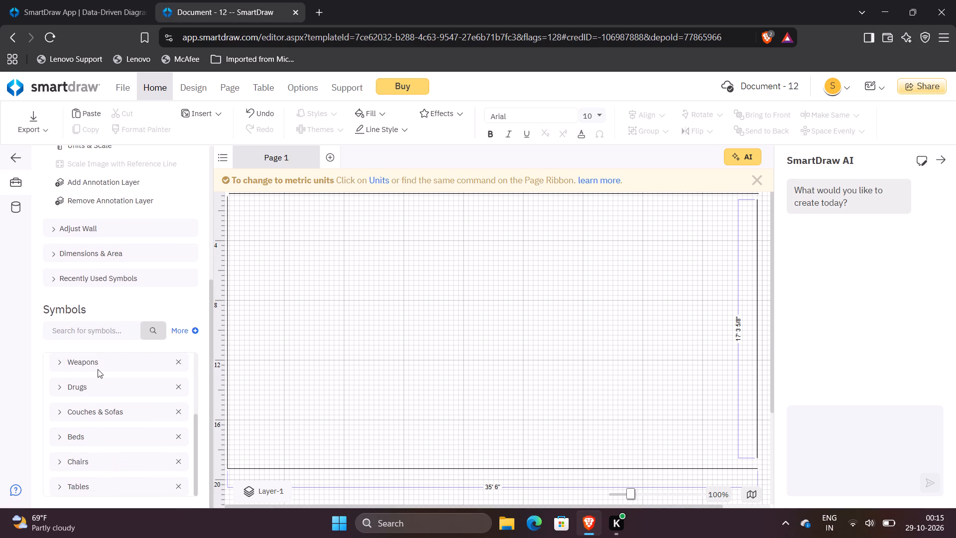
pyautogui.scroll(-2, 98, 369)
pyautogui.scroll(4, 98, 369)
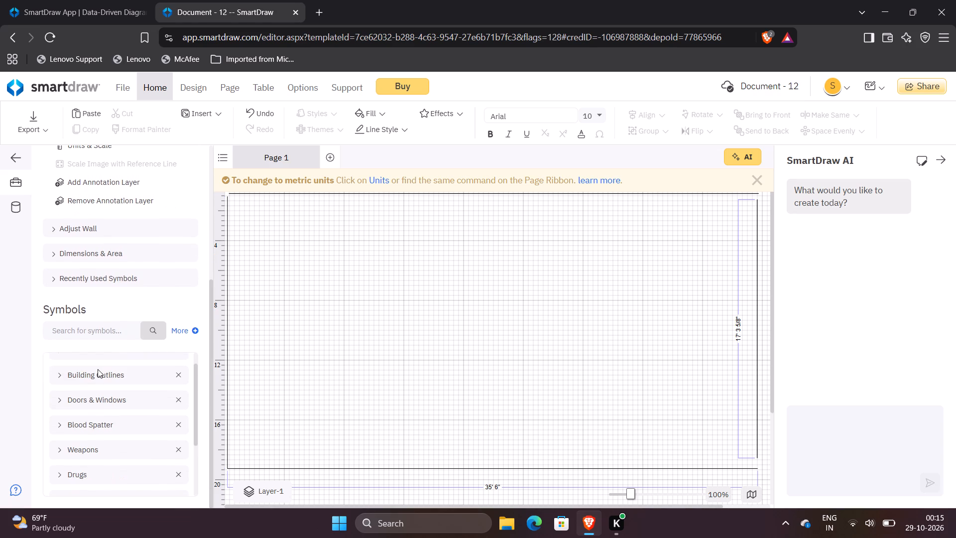
pyautogui.scroll(-5, 98, 369)
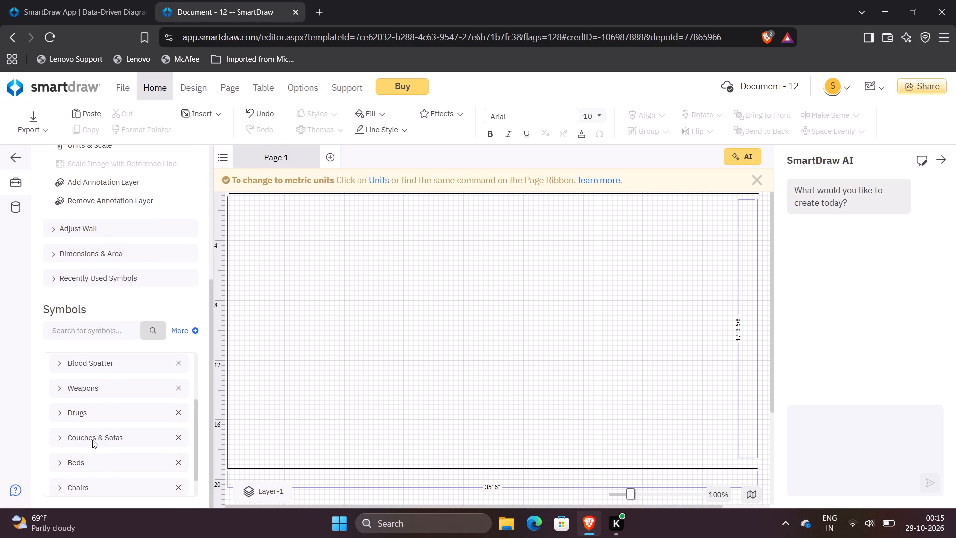
pyautogui.click(92, 440)
pyautogui.click(76, 433)
pyautogui.scroll(-2, 103, 468)
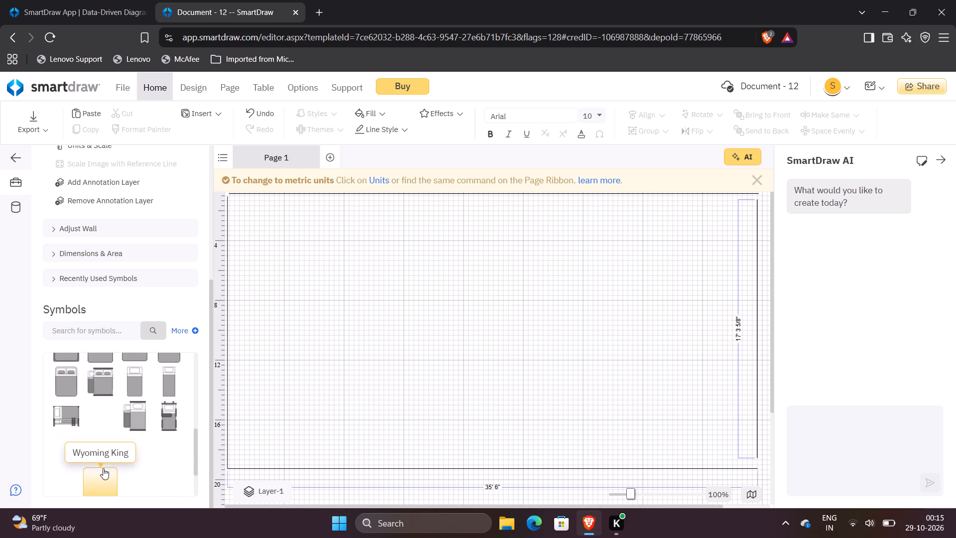
pyautogui.scroll(-1, 103, 468)
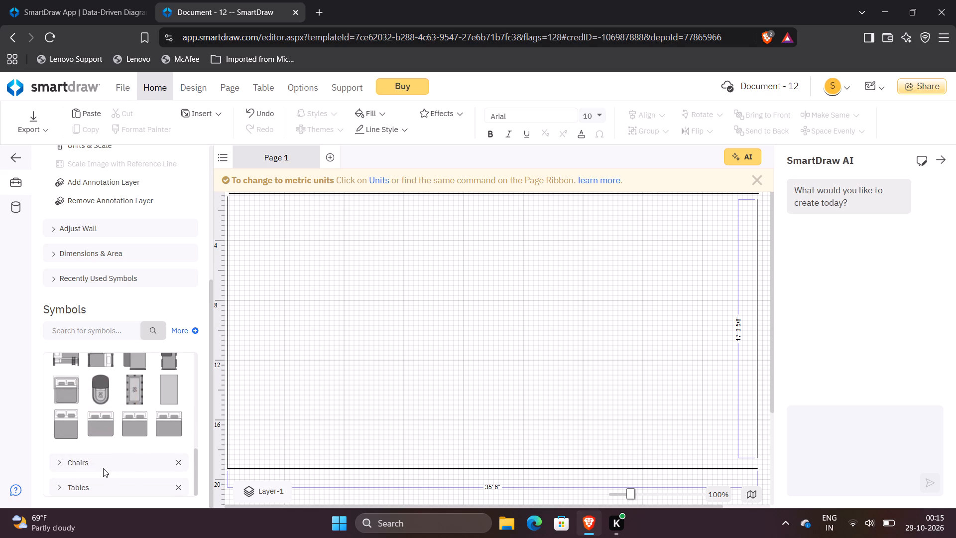
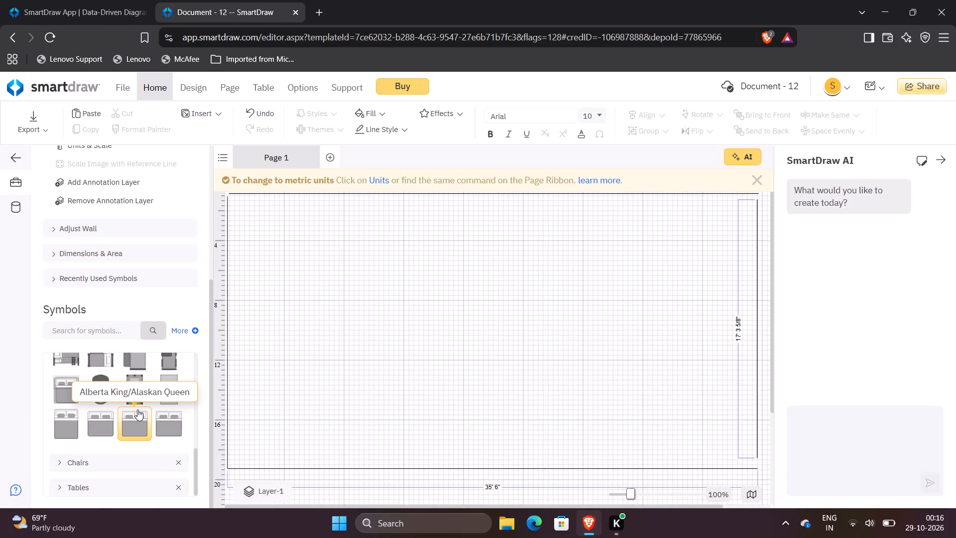
# Insert the Double Trundle Bed symbol from the Beds library and place it just inside the outline's lower-right corner.
pyautogui.scroll(2, 137, 409)
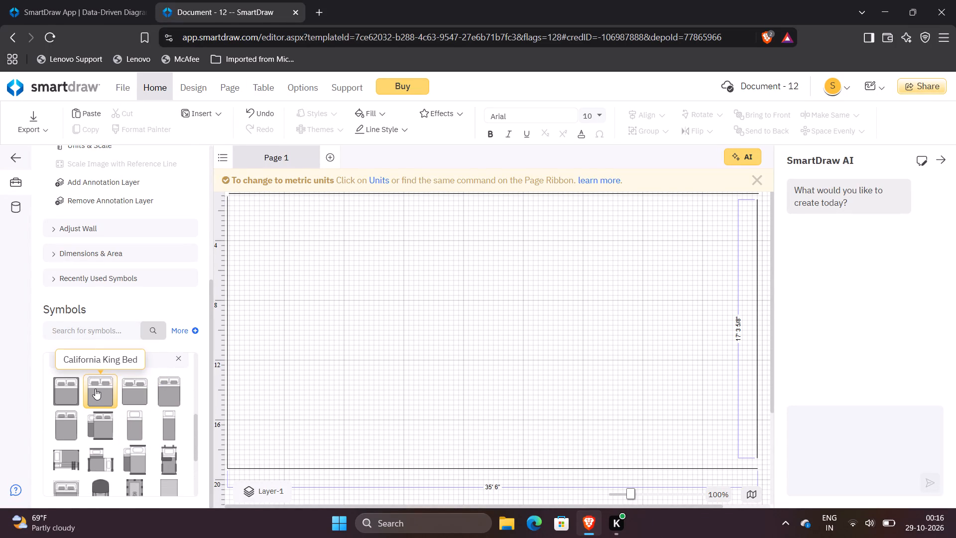
pyautogui.doubleClick(95, 425)
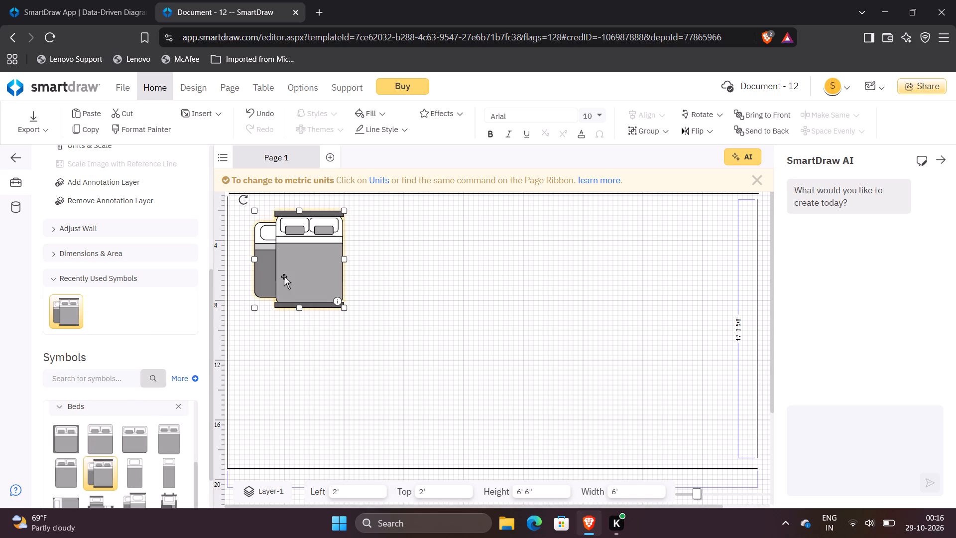
pyautogui.click(294, 271)
pyautogui.click(322, 291)
pyautogui.moveTo(322, 291); pyautogui.dragTo(343, 307)
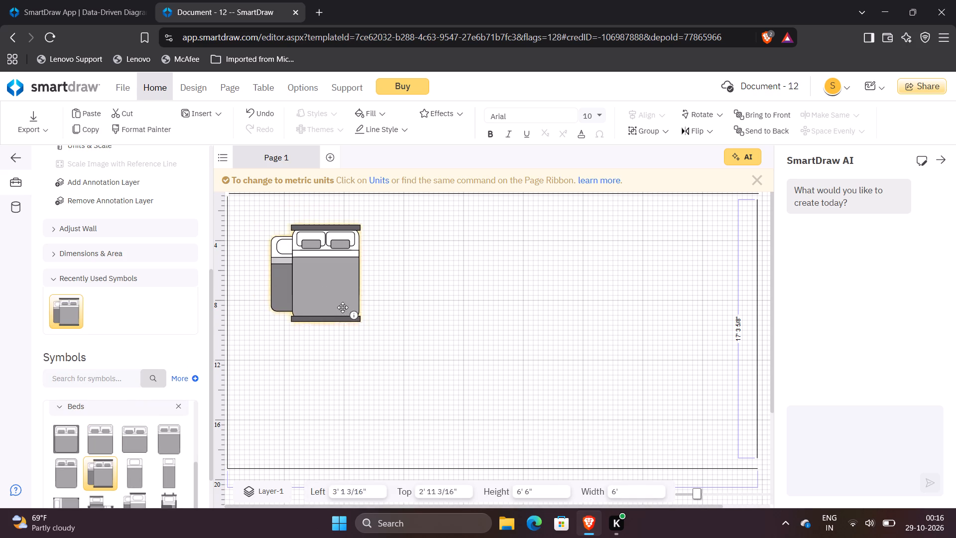
pyautogui.moveTo(343, 307); pyautogui.dragTo(541, 389)
pyautogui.click(541, 389)
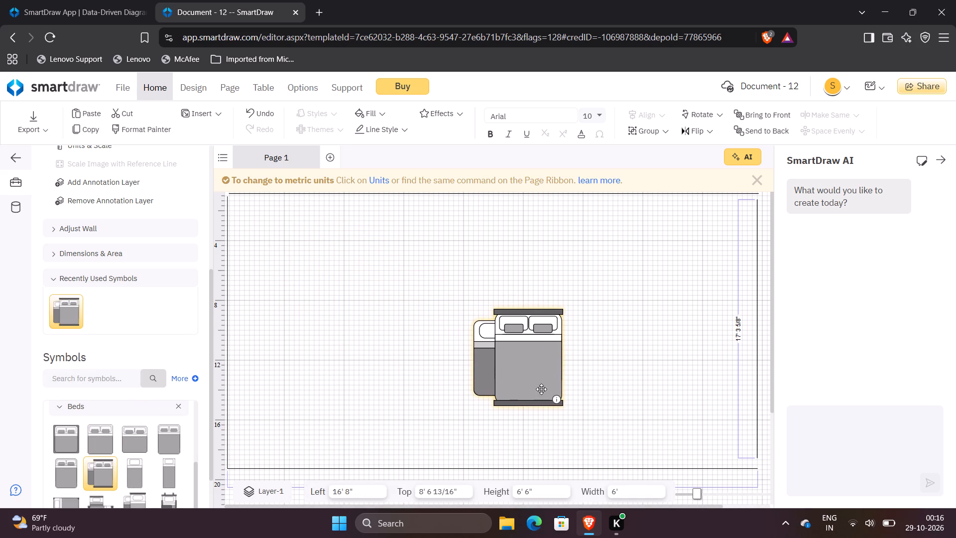
pyautogui.moveTo(541, 389); pyautogui.dragTo(731, 432)
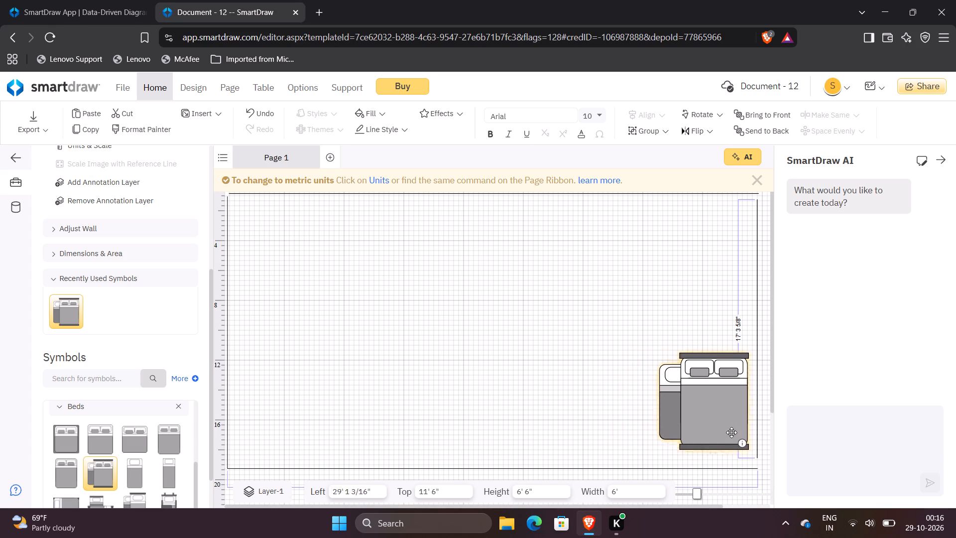
pyautogui.moveTo(731, 432); pyautogui.dragTo(722, 439)
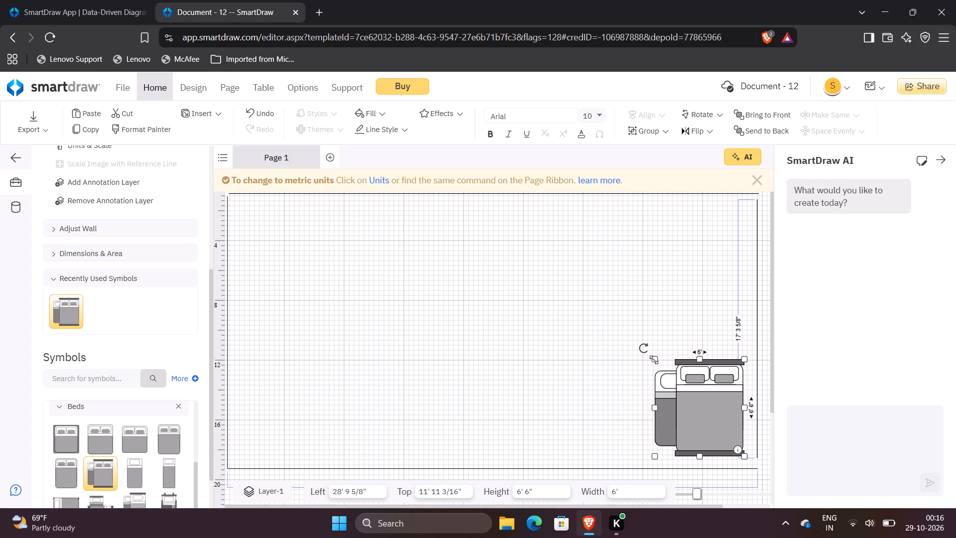
pyautogui.click(584, 361)
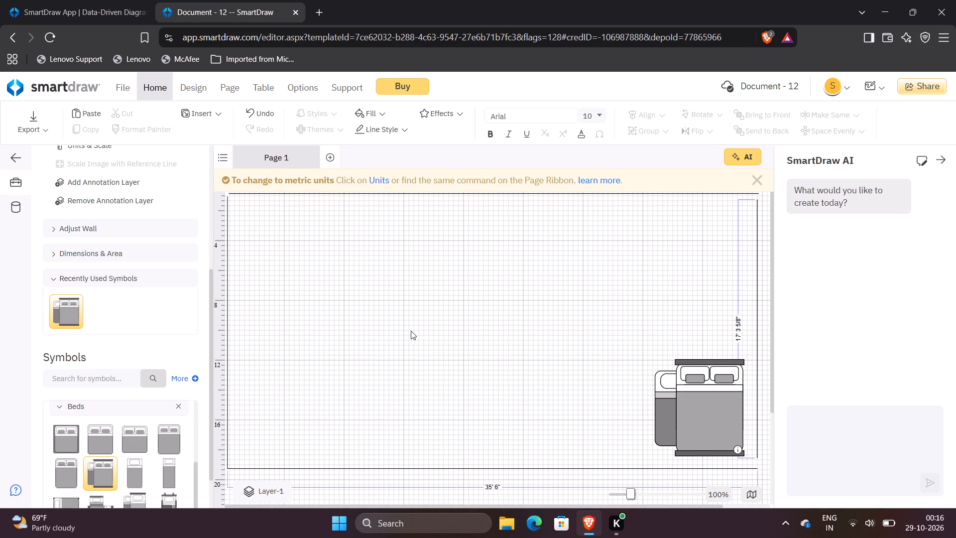
# Insert a King Bed symbol and place it in the left part of the room, about 3' 7" across and 5' 1" down.
pyautogui.doubleClick(119, 454)
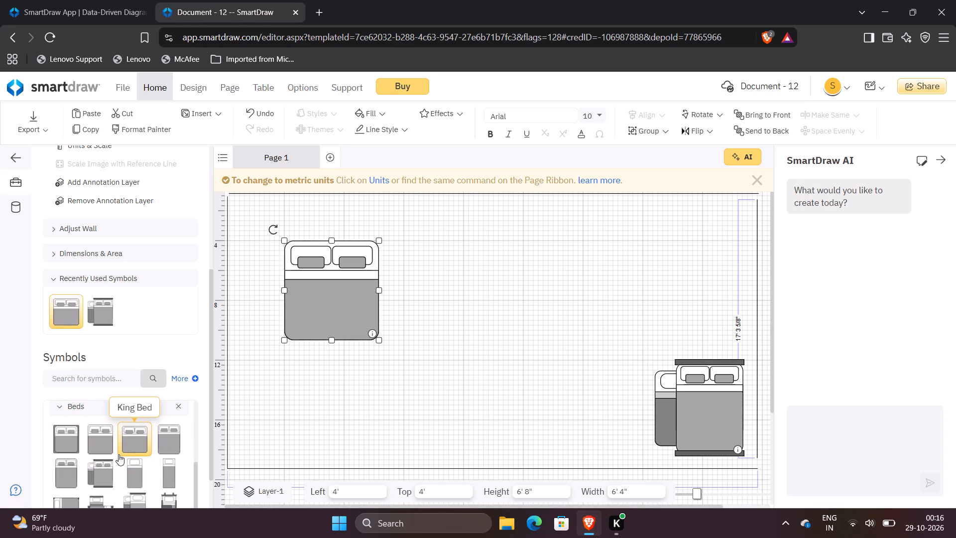
pyautogui.click(358, 313)
pyautogui.moveTo(358, 313); pyautogui.dragTo(326, 311)
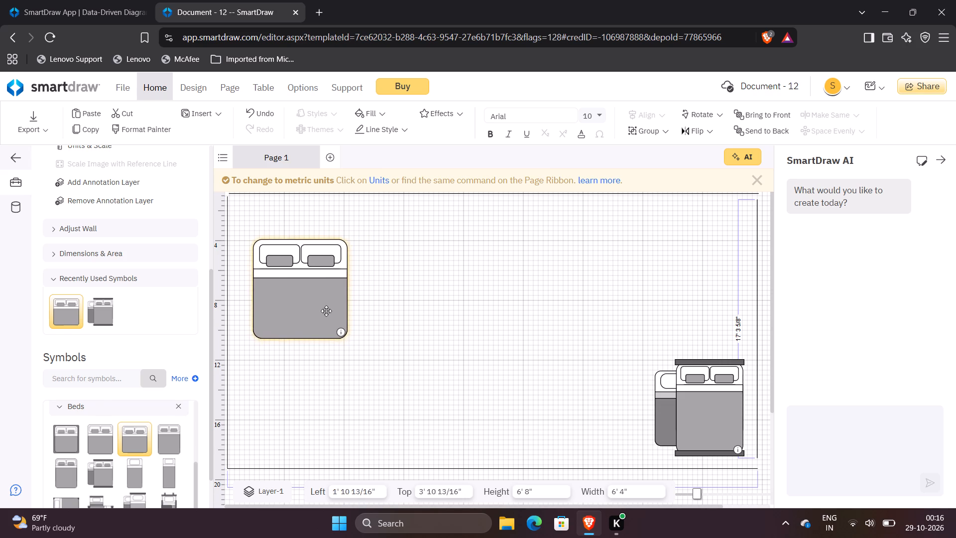
pyautogui.moveTo(326, 311); pyautogui.dragTo(352, 329)
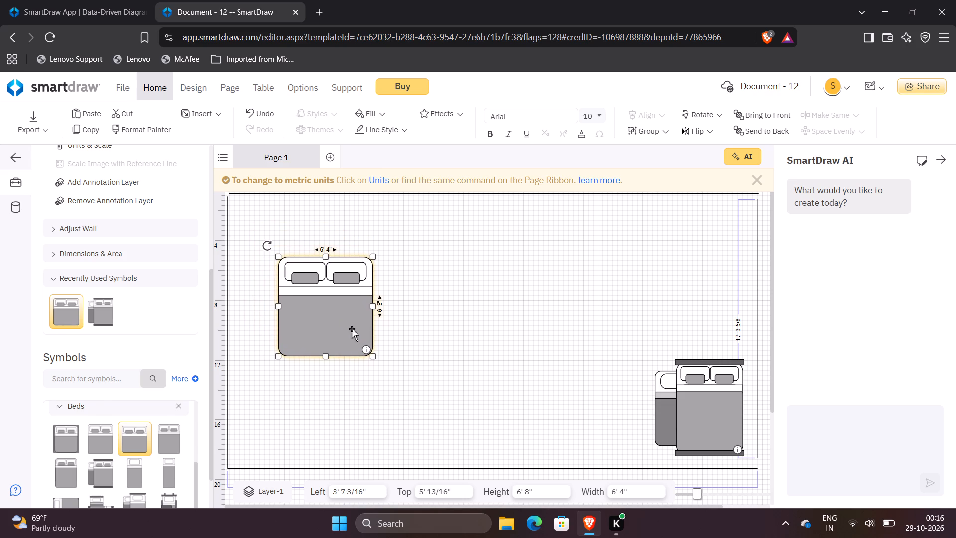
pyautogui.moveTo(376, 358); pyautogui.dragTo(370, 352)
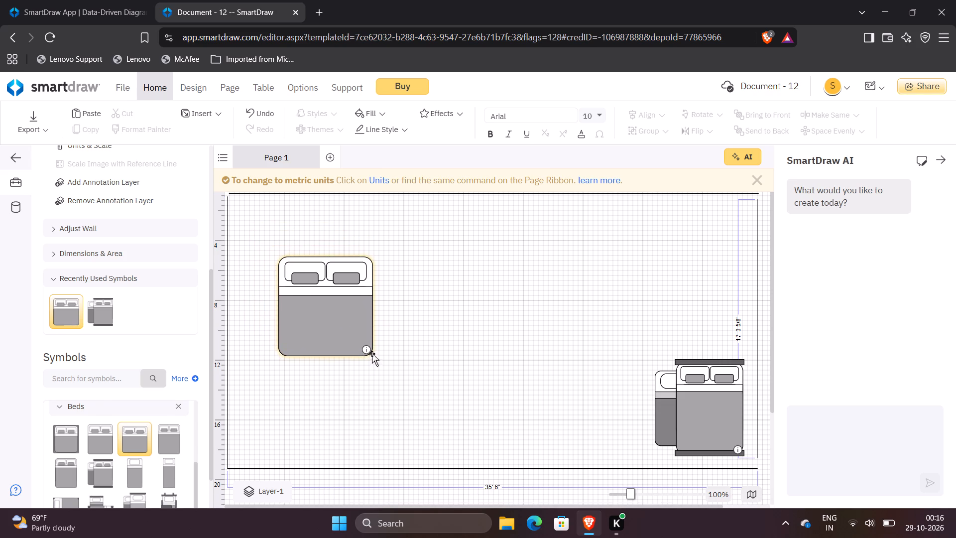
pyautogui.click(372, 356)
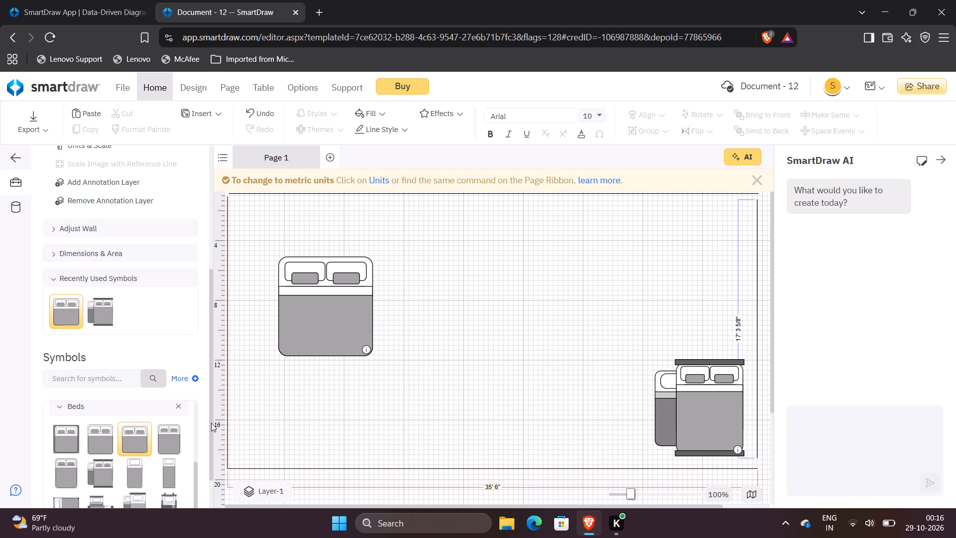
# Browse the symbol libraries, open Doors & Windows, and examine the door and window symbols available for the floor plan.
pyautogui.scroll(-2, 146, 447)
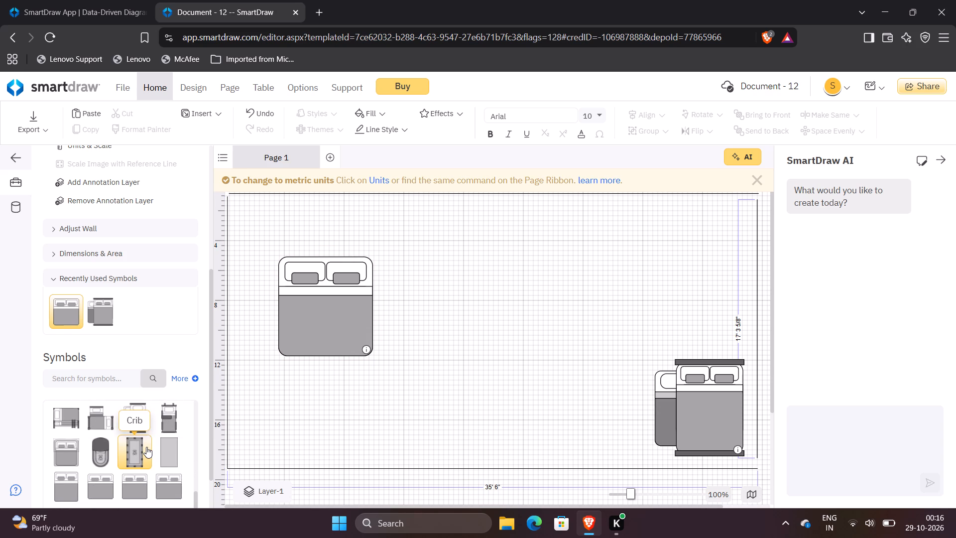
pyautogui.scroll(-2, 146, 447)
pyautogui.scroll(3, 146, 447)
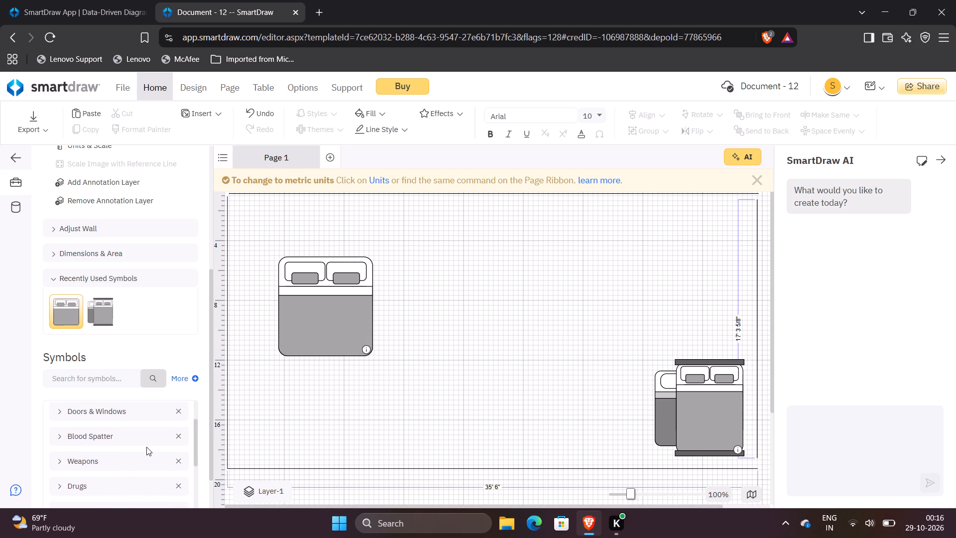
pyautogui.scroll(2, 146, 447)
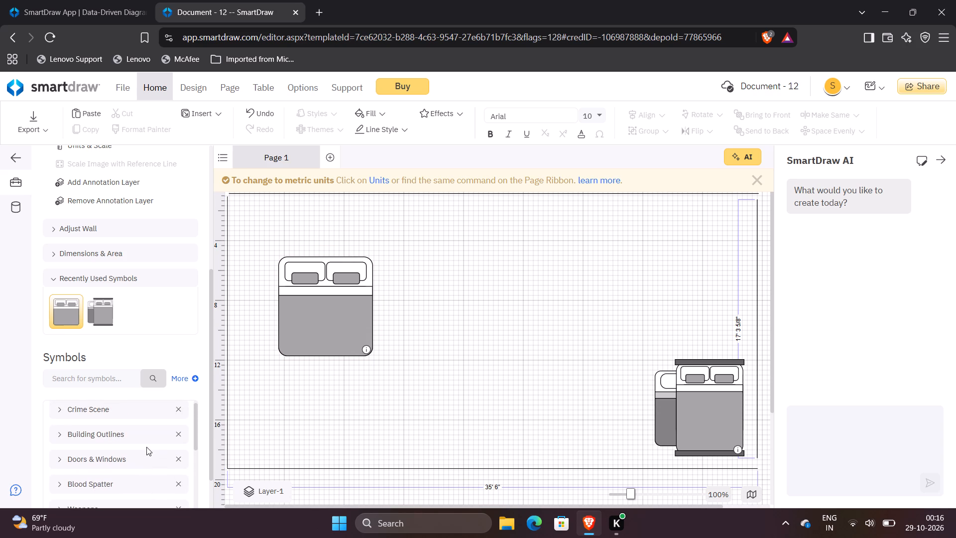
pyautogui.scroll(2, 146, 447)
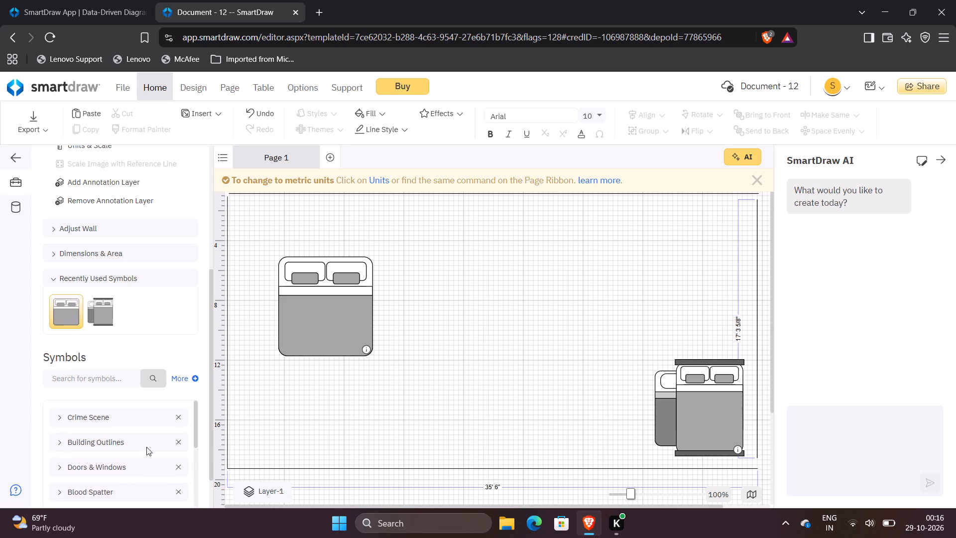
pyautogui.scroll(1, 146, 447)
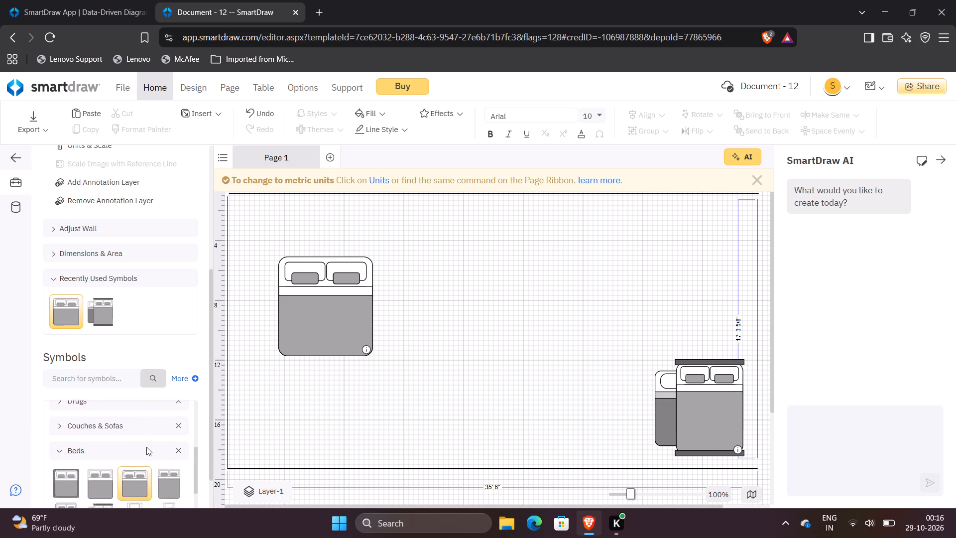
pyautogui.scroll(1, 146, 447)
pyautogui.scroll(-1, 146, 447)
pyautogui.click(101, 417)
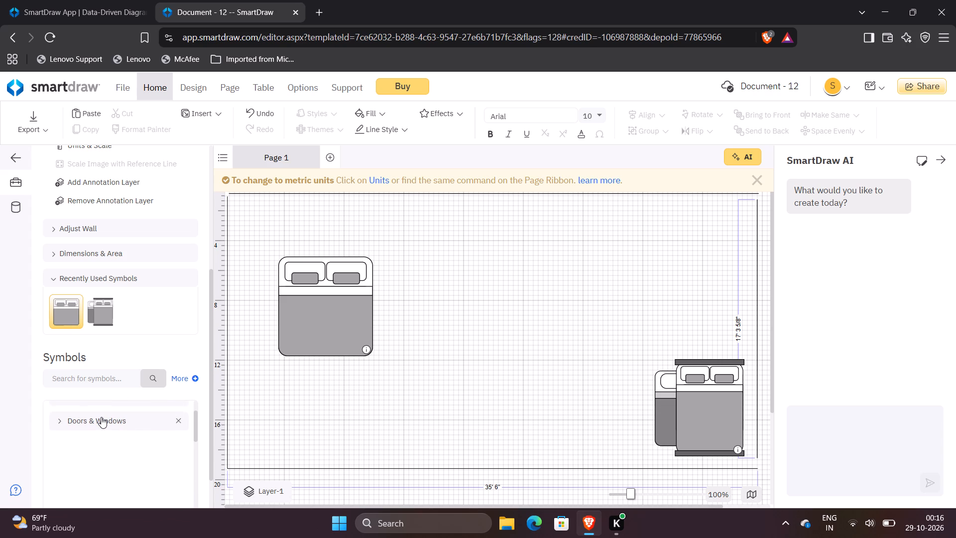
pyautogui.scroll(-1, 104, 478)
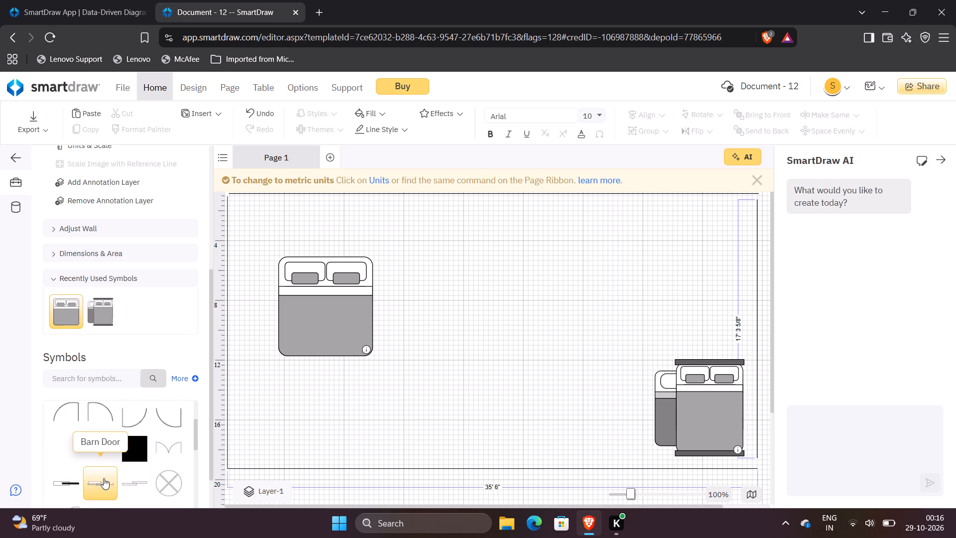
pyautogui.scroll(-1, 104, 478)
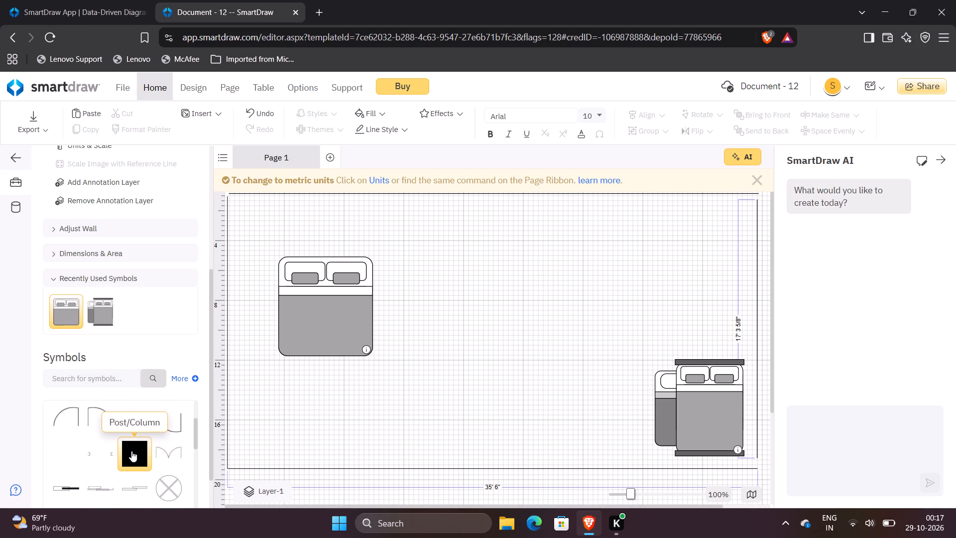
pyautogui.scroll(-1, 131, 451)
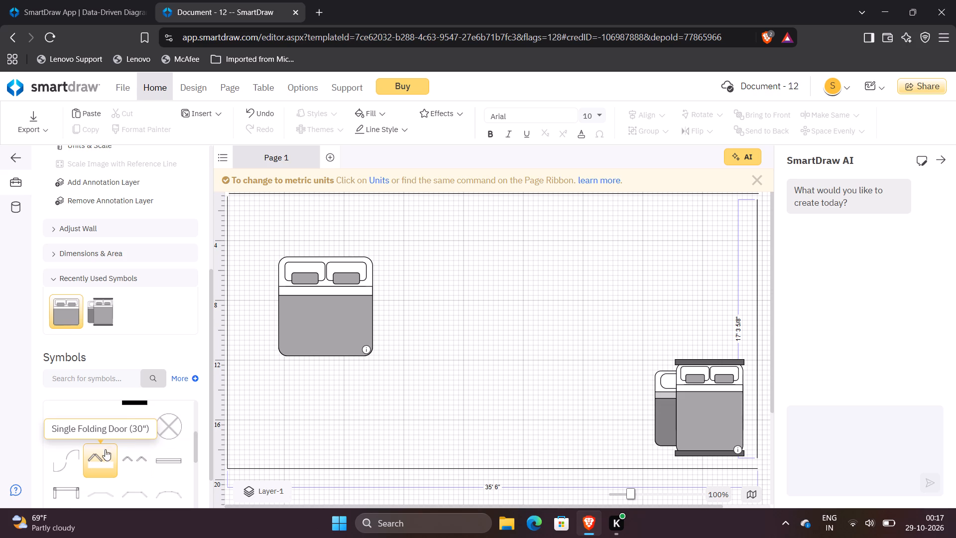
pyautogui.scroll(-1, 147, 459)
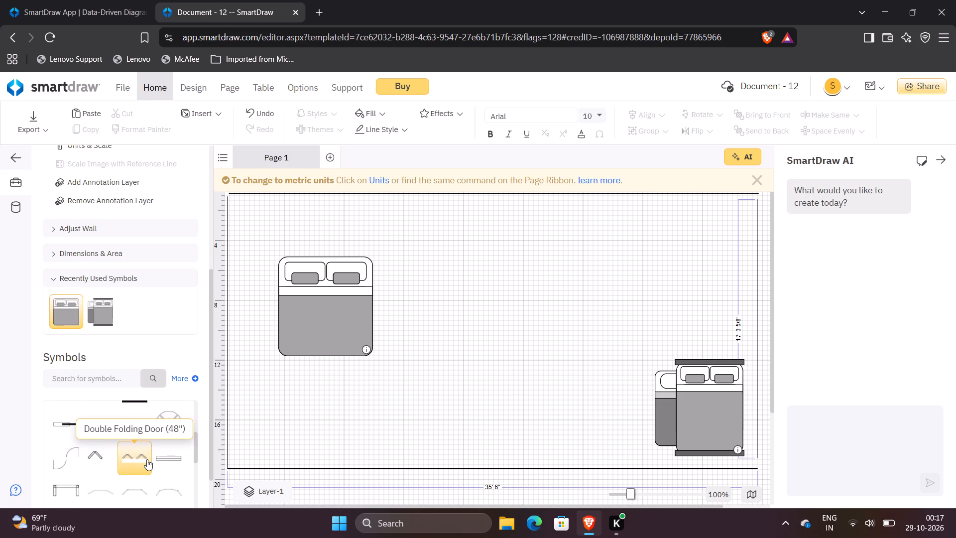
pyautogui.scroll(-1, 147, 459)
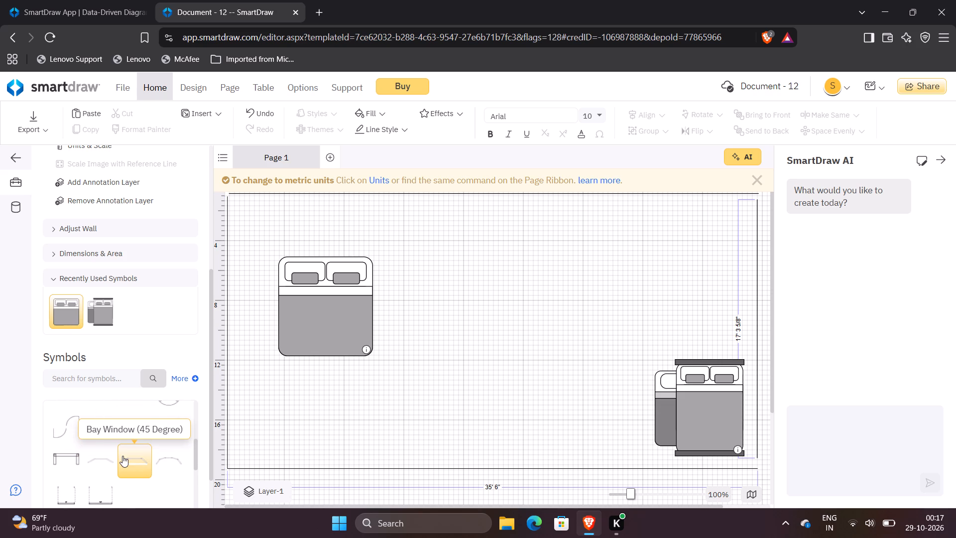
pyautogui.scroll(-1, 122, 456)
pyautogui.scroll(1, 122, 456)
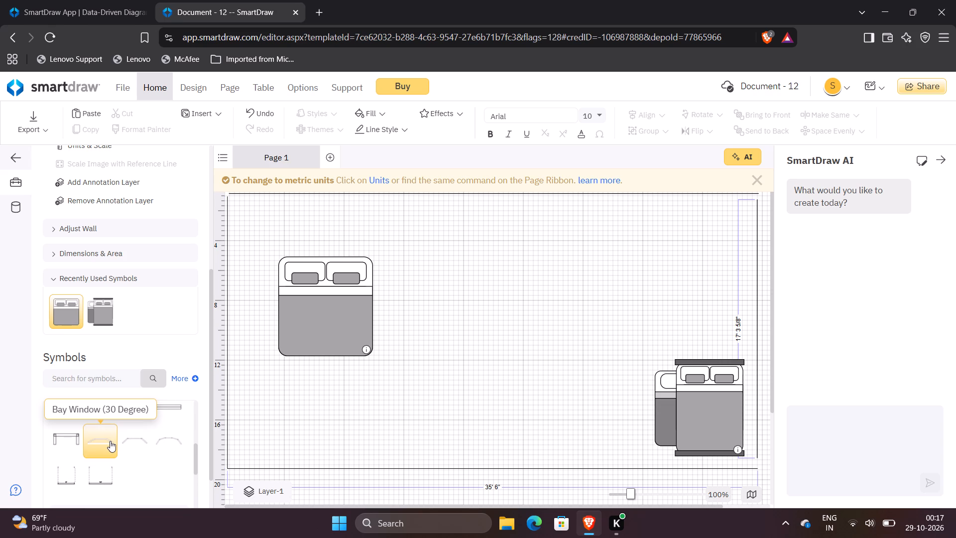
pyautogui.scroll(1, 110, 441)
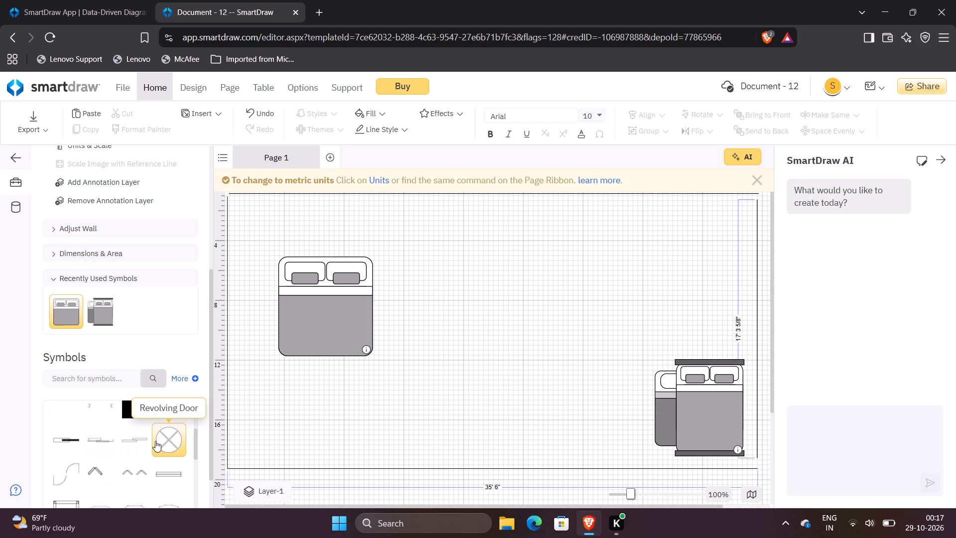
# Insert a Revolving Door symbol, move it off the king bed and shrink it to about 2' 7" across.
pyautogui.doubleClick(155, 441)
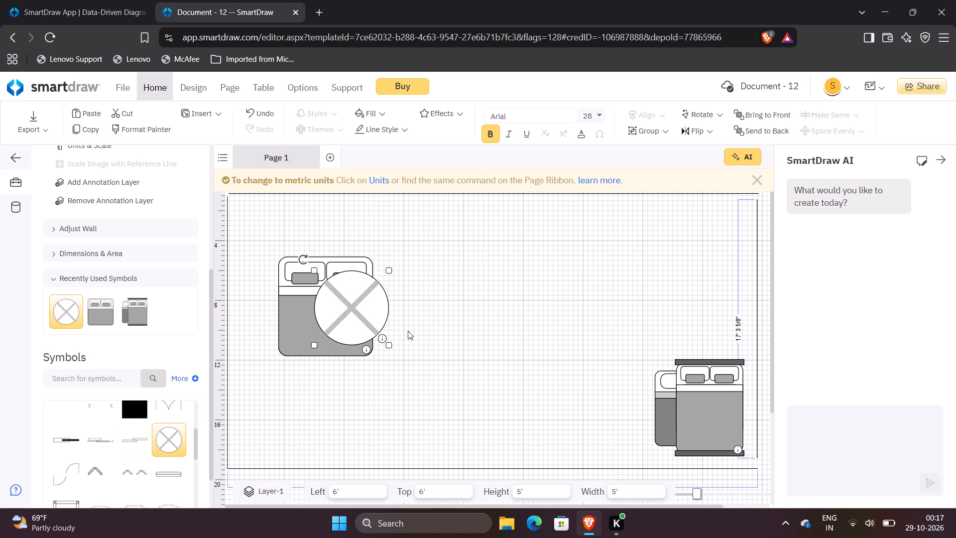
pyautogui.moveTo(330, 330); pyautogui.dragTo(560, 307)
pyautogui.moveTo(547, 323); pyautogui.dragTo(579, 295)
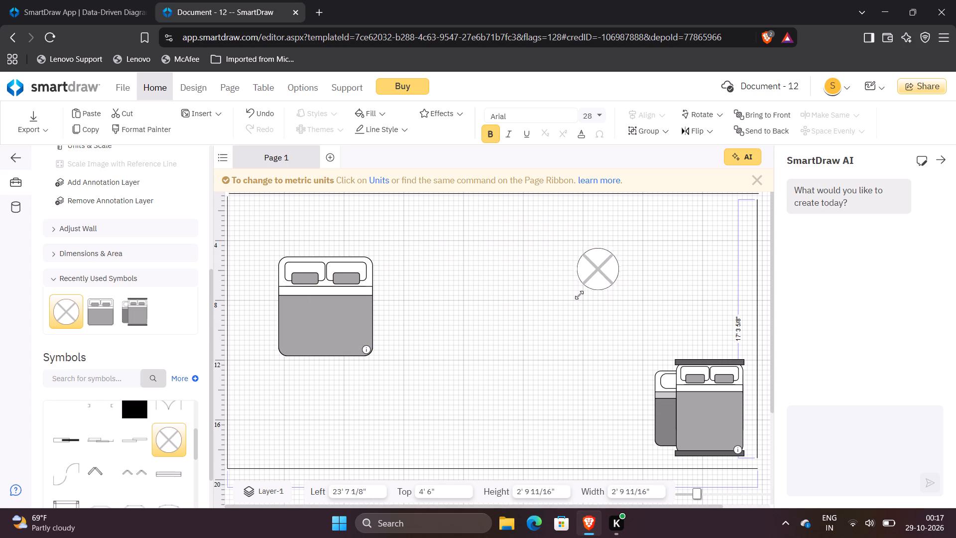
pyautogui.moveTo(579, 295); pyautogui.dragTo(581, 294)
# Move the revolving door onto the upper-right corner of the outline, centred on the right side line.
pyautogui.moveTo(588, 251); pyautogui.dragTo(650, 230)
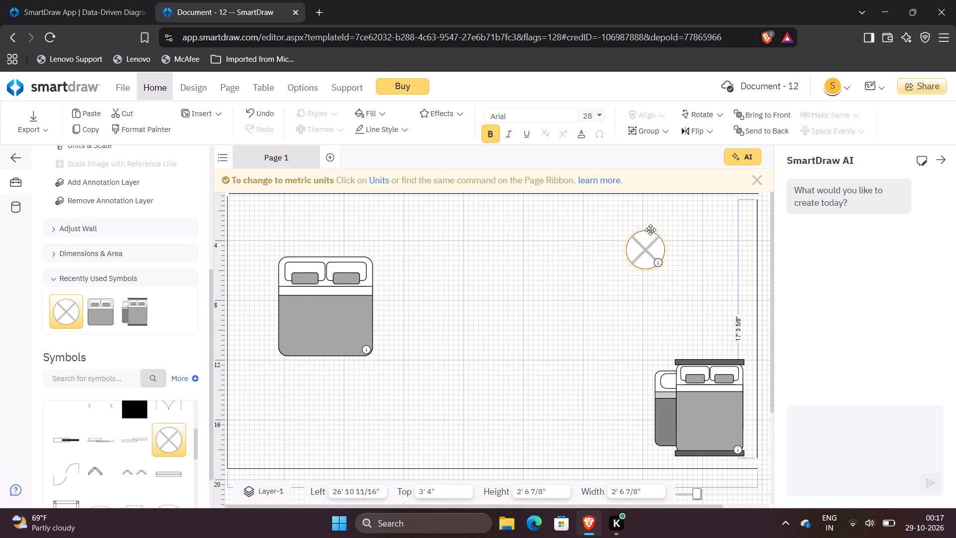
pyautogui.moveTo(650, 230); pyautogui.dragTo(705, 189)
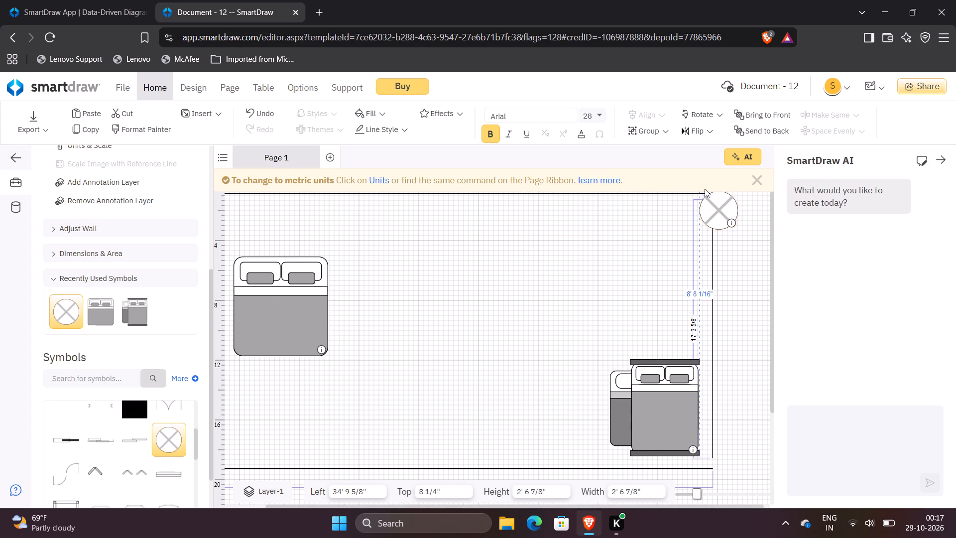
pyautogui.moveTo(705, 189); pyautogui.dragTo(697, 183)
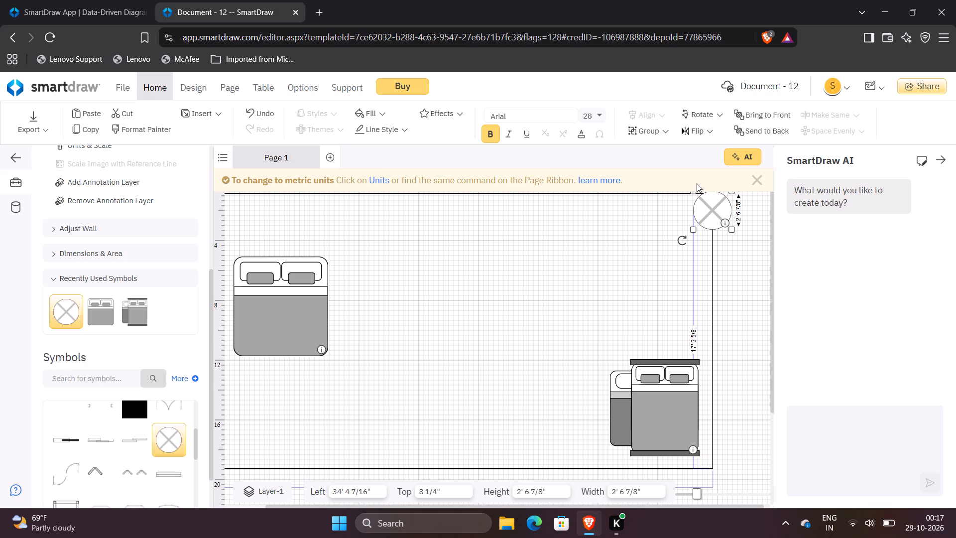
pyautogui.click(583, 256)
pyautogui.hscroll(1, 583, 256)
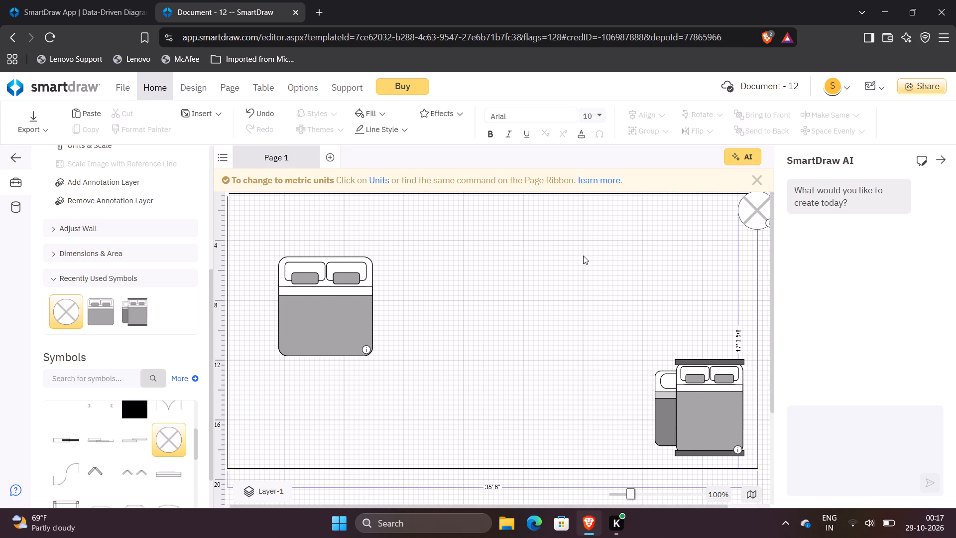
pyautogui.hscroll(1, 583, 256)
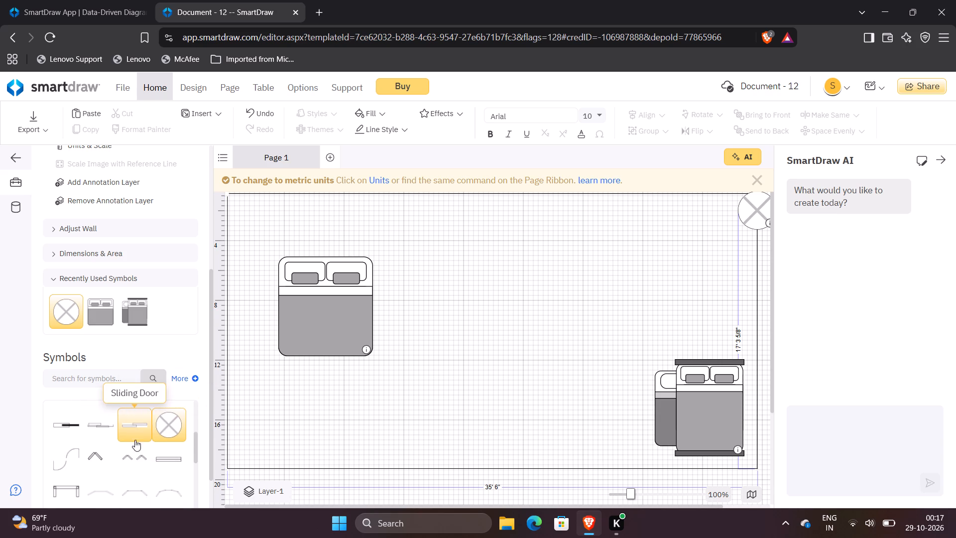
# Insert the 3' wide, 6" high straight window symbol from Doors & Windows and place it on the outline's bottom line near its middle.
pyautogui.doubleClick(158, 462)
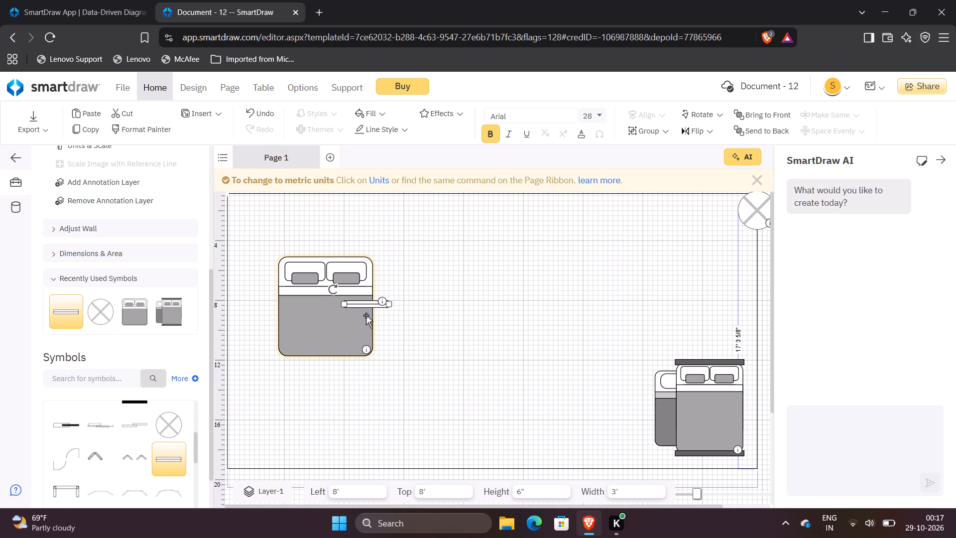
pyautogui.moveTo(372, 307); pyautogui.dragTo(442, 416)
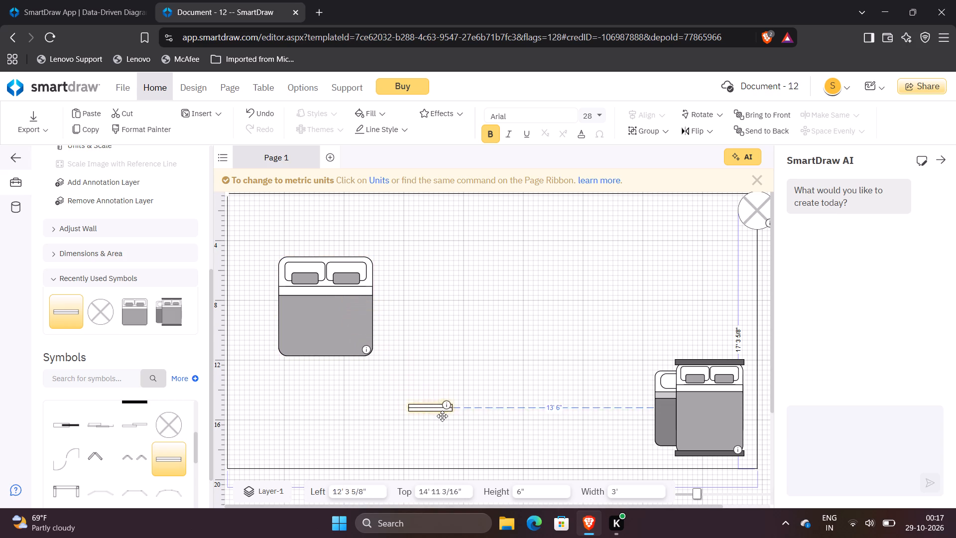
pyautogui.moveTo(442, 416); pyautogui.dragTo(495, 470)
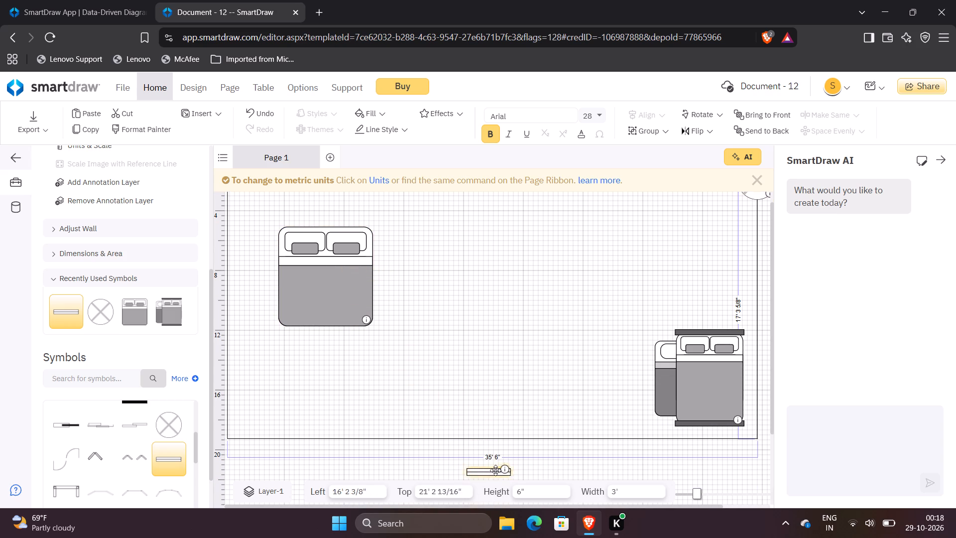
pyautogui.moveTo(495, 470); pyautogui.dragTo(498, 445)
pyautogui.click(496, 374)
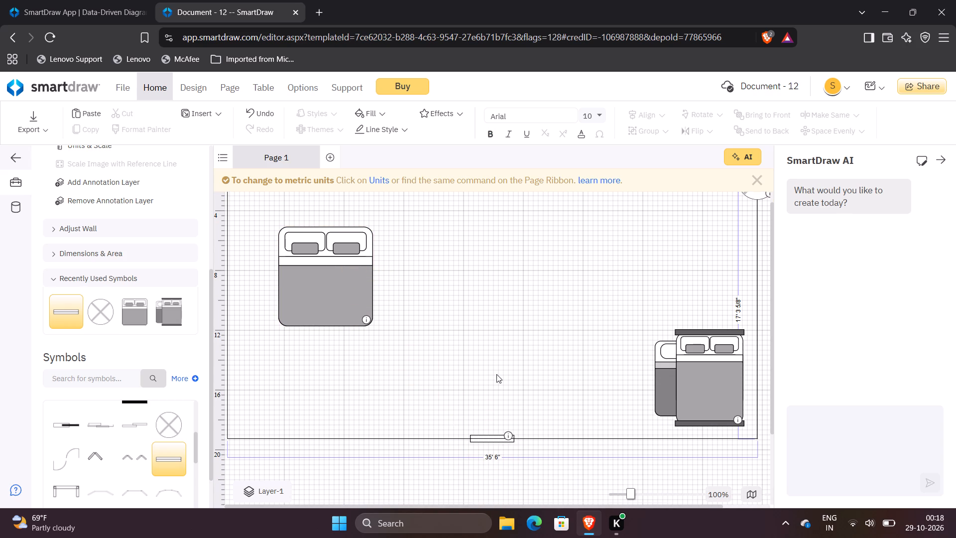
pyautogui.scroll(5, 496, 374)
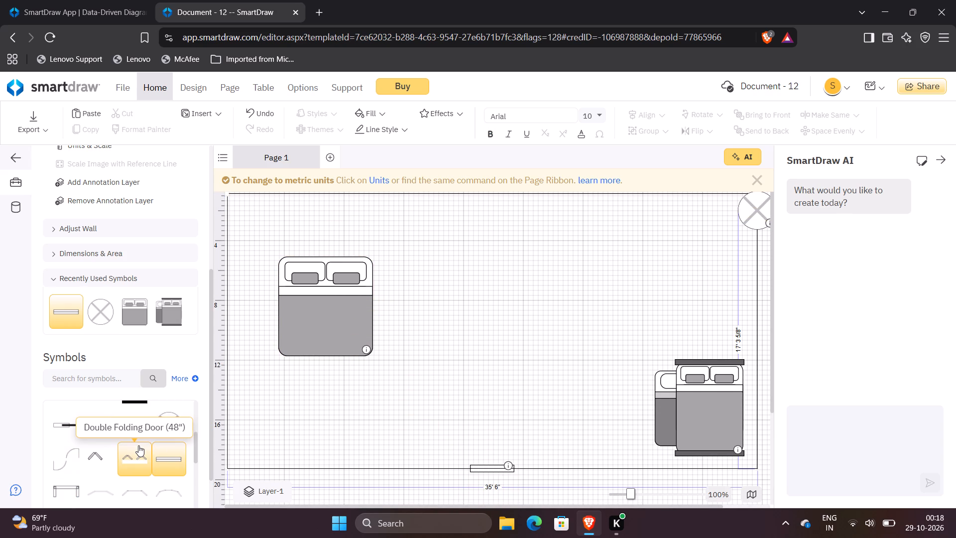
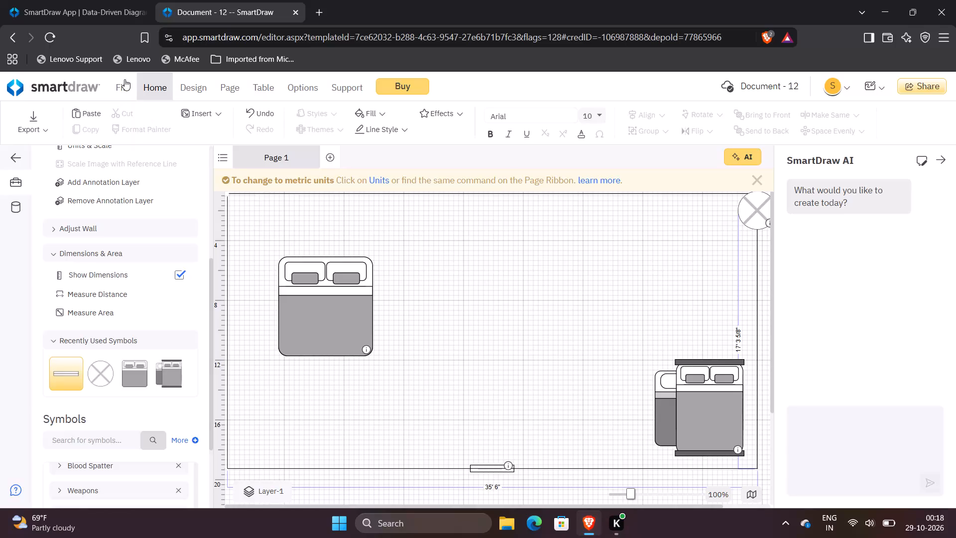
# Create a new 1in = 4ft Scaled Drawing from the CAD & Drafting templates and examine its symbol libraries.
pyautogui.click(87, 116)
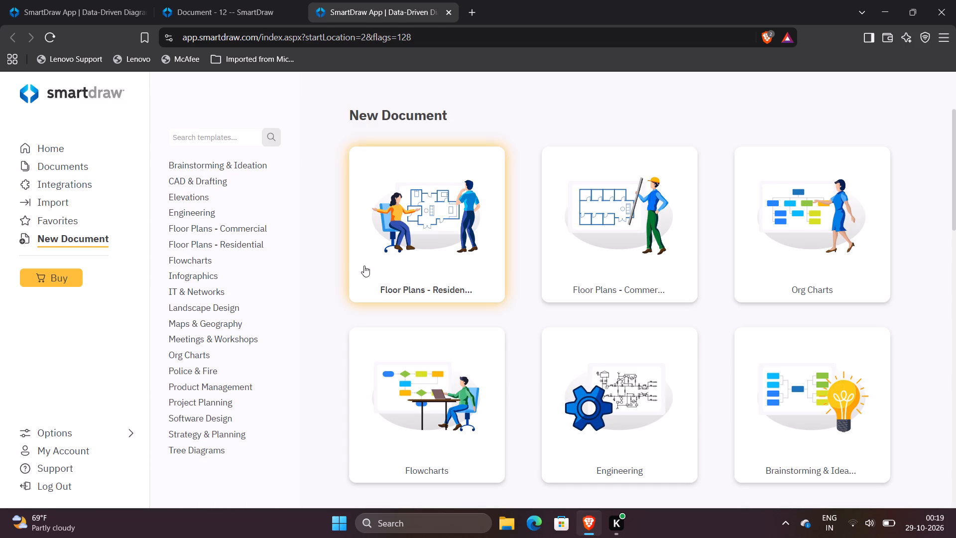
pyautogui.click(226, 181)
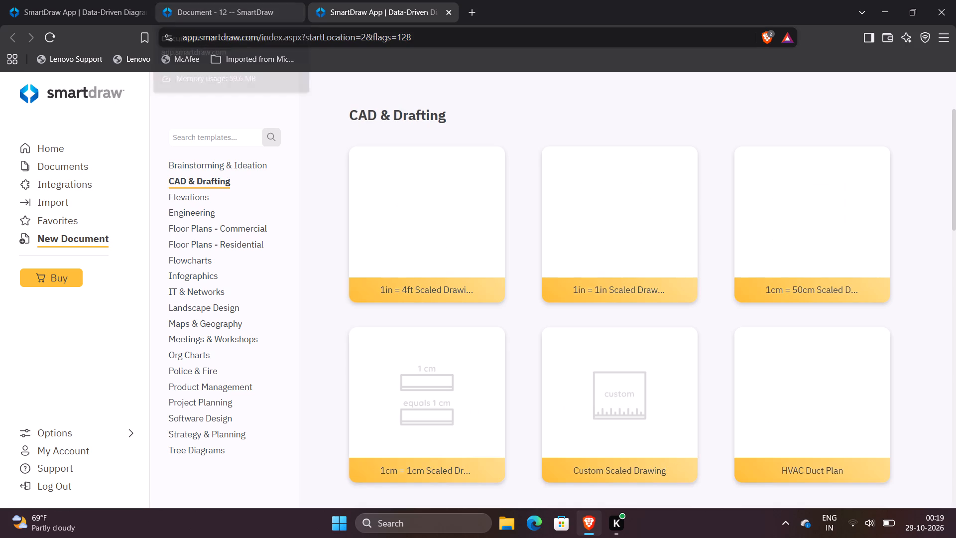
pyautogui.click(420, 182)
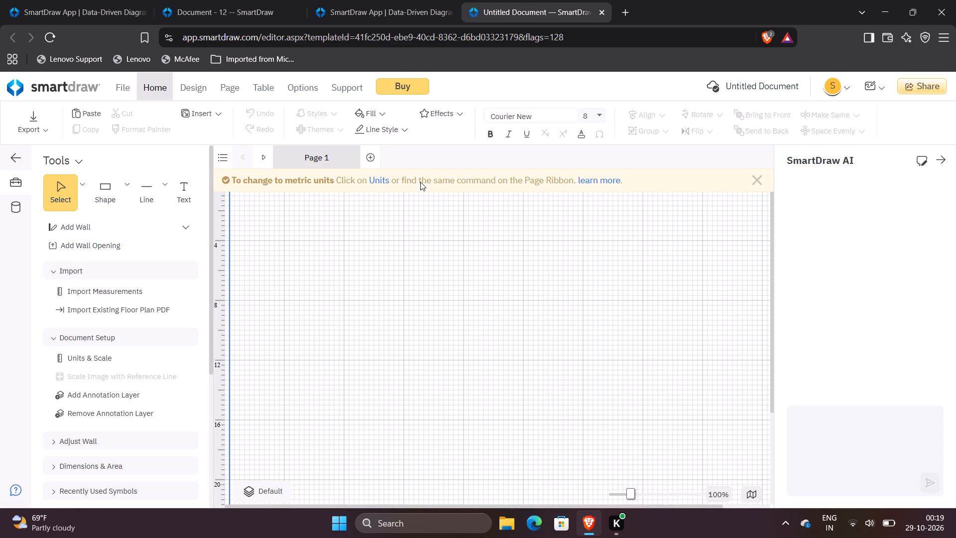
pyautogui.scroll(-2, 155, 361)
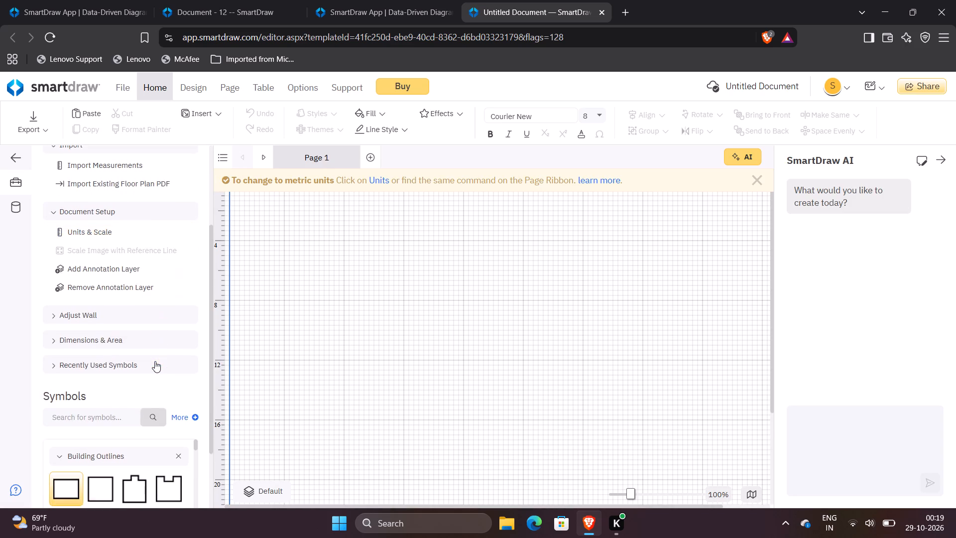
pyautogui.scroll(-3, 155, 361)
pyautogui.scroll(-3, 119, 386)
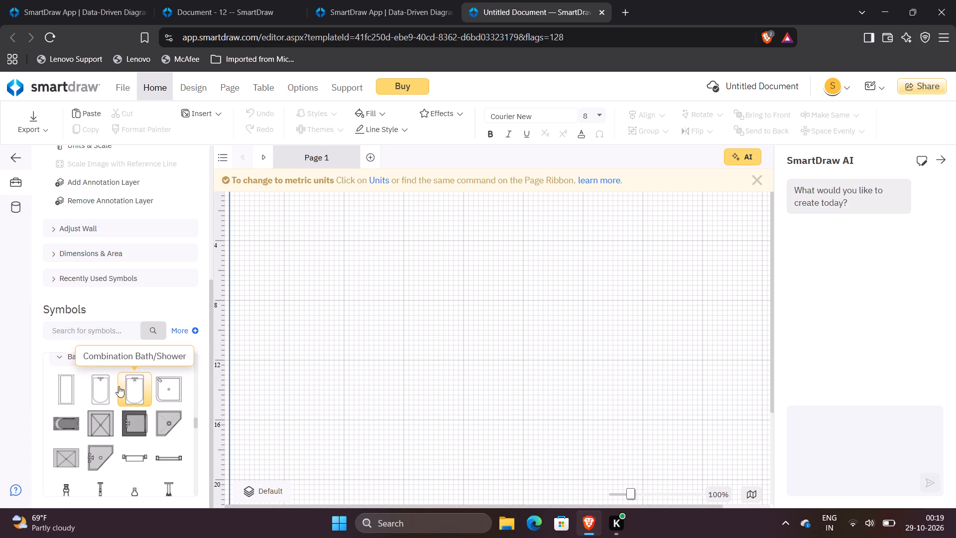
pyautogui.scroll(10, 119, 386)
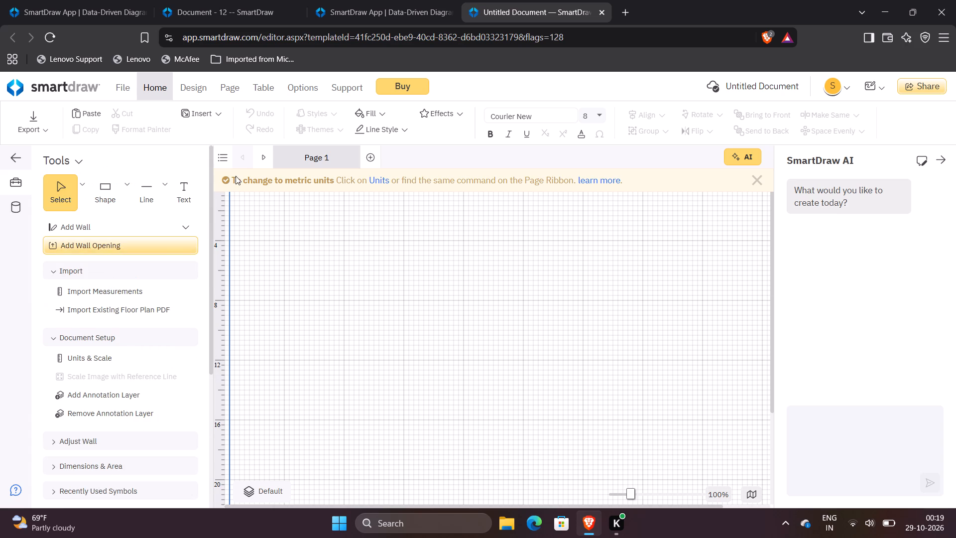
# Return to Document - 12 and examine the symbols offered in the Drugs library.
pyautogui.click(222, 21)
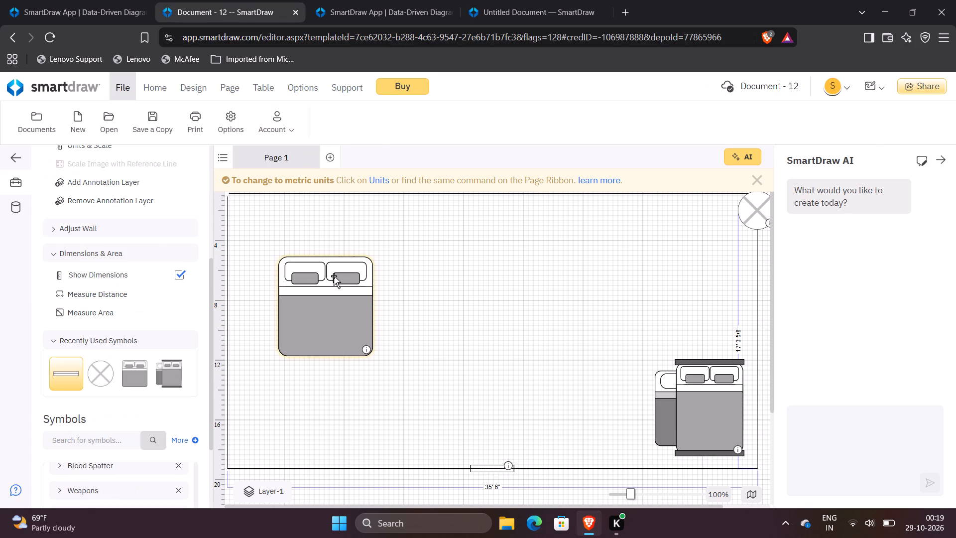
pyautogui.scroll(-1, 112, 423)
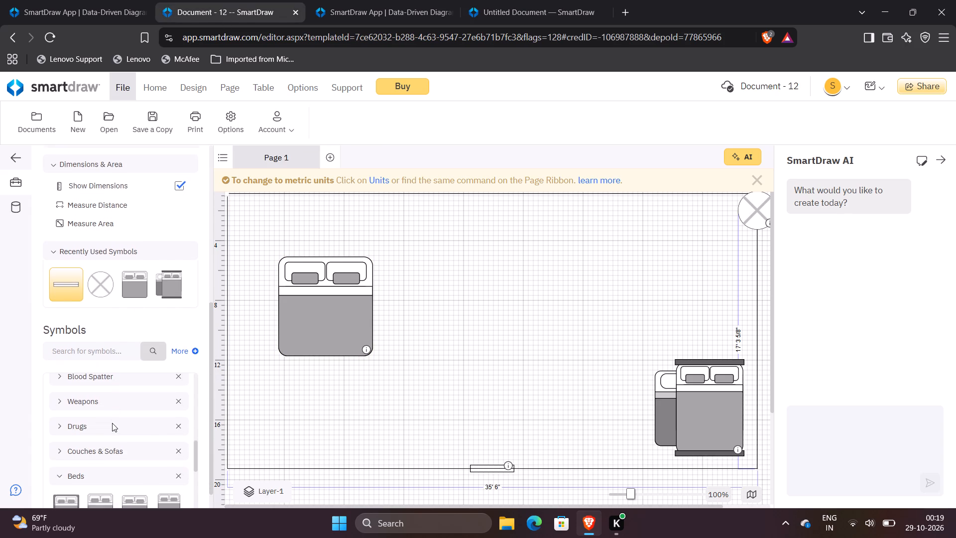
pyautogui.scroll(-2, 112, 423)
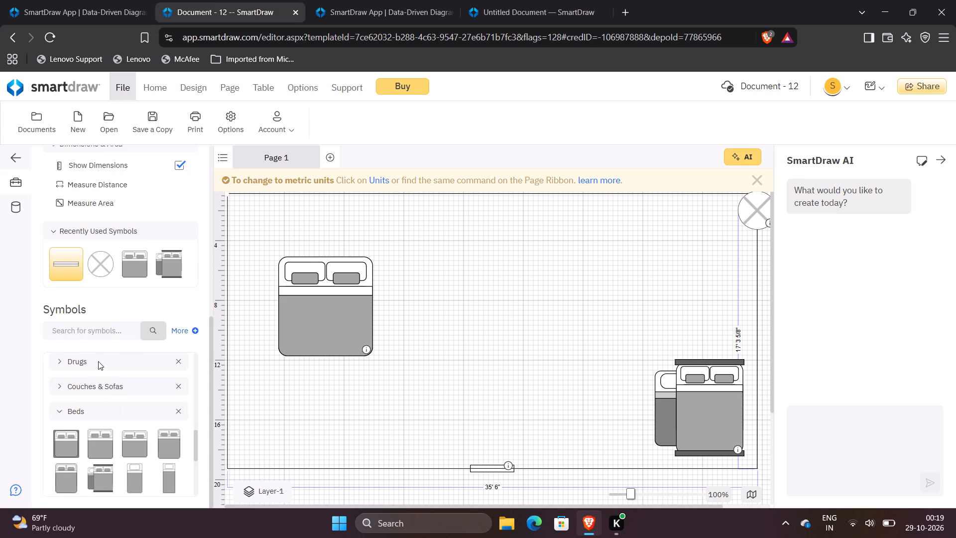
pyautogui.click(98, 361)
pyautogui.click(81, 360)
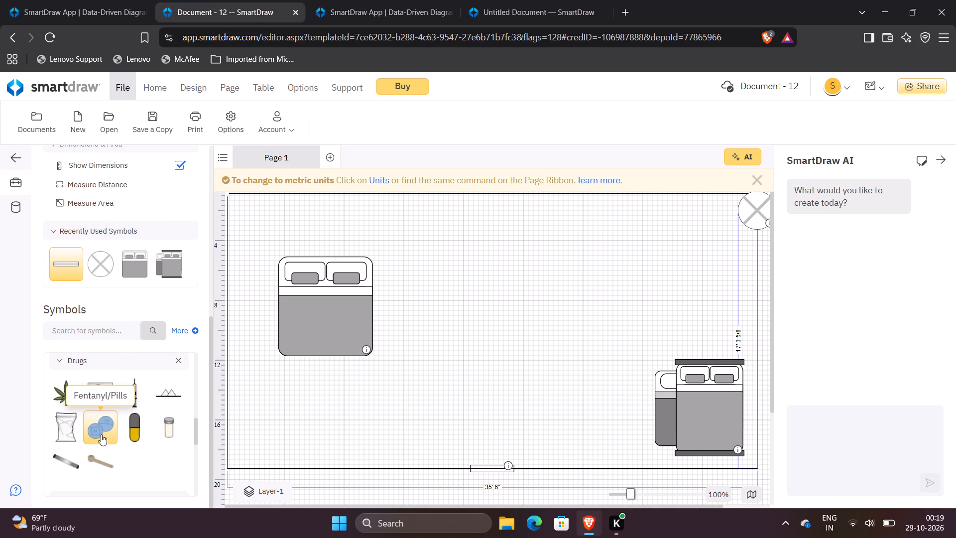
pyautogui.scroll(1, 101, 434)
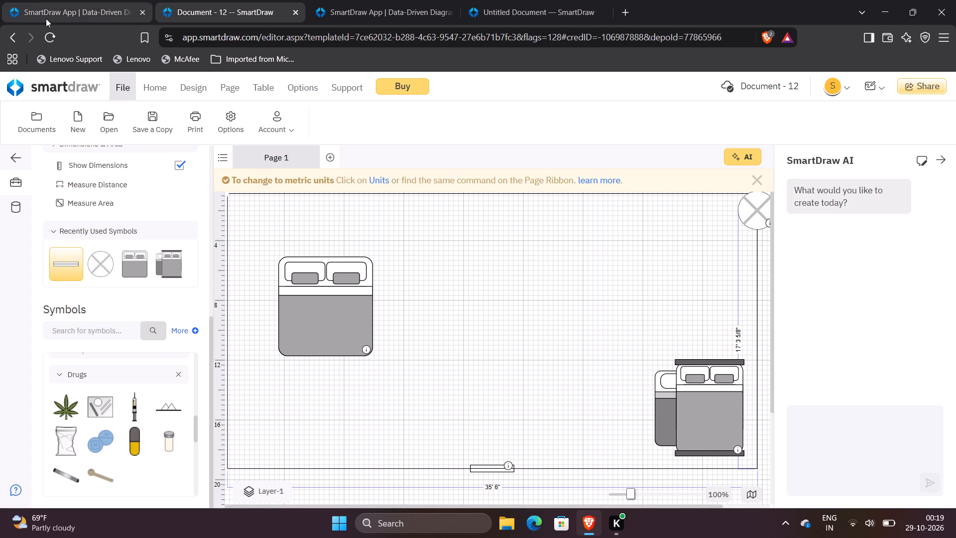
# Open Document - 9 from the saved documents and examine its furnished layout and evidence symbols.
pyautogui.click(46, 18)
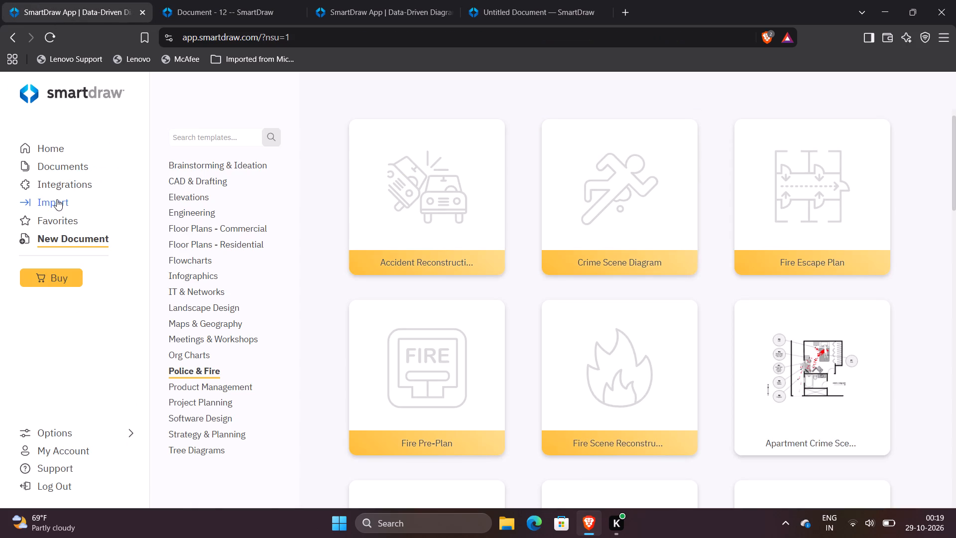
pyautogui.click(69, 165)
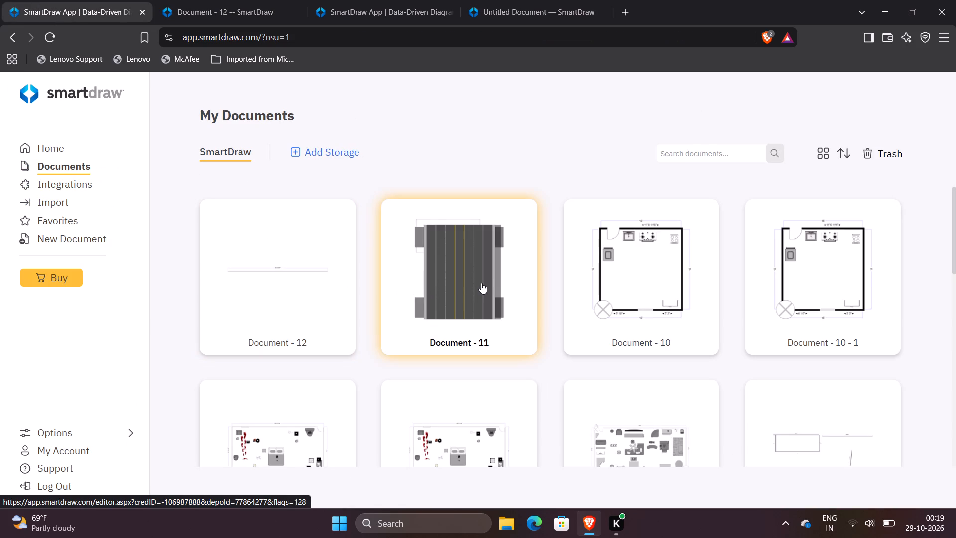
pyautogui.scroll(-1, 599, 309)
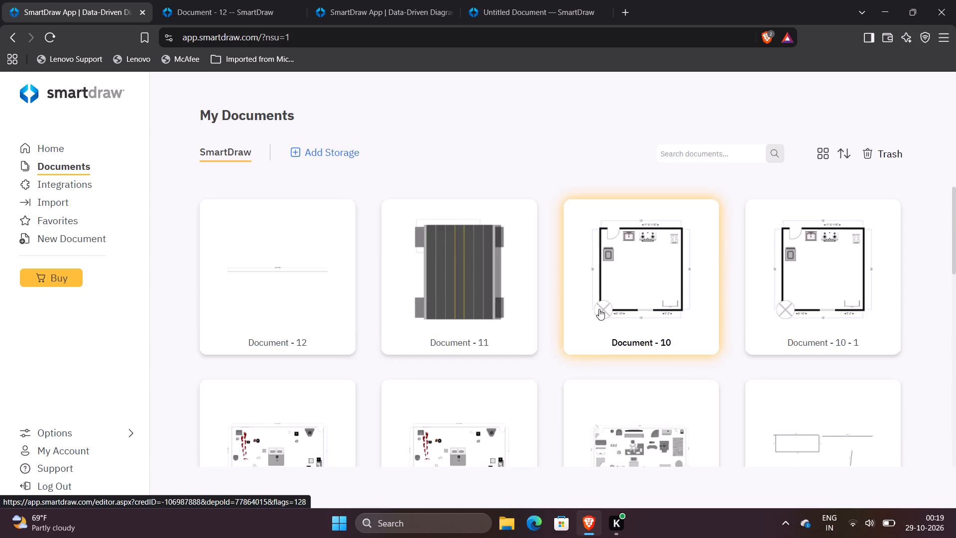
pyautogui.scroll(-1, 599, 309)
pyautogui.click(327, 323)
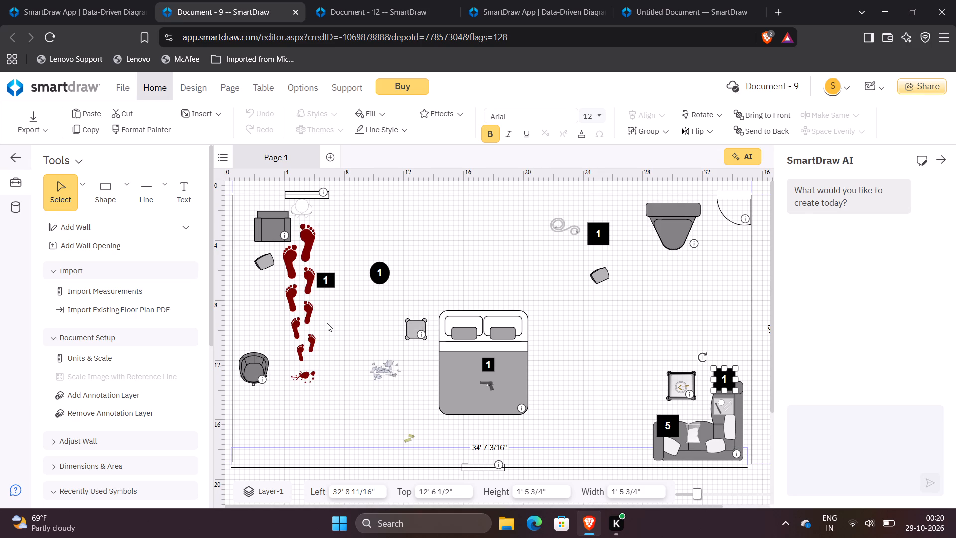
pyautogui.click(811, 349)
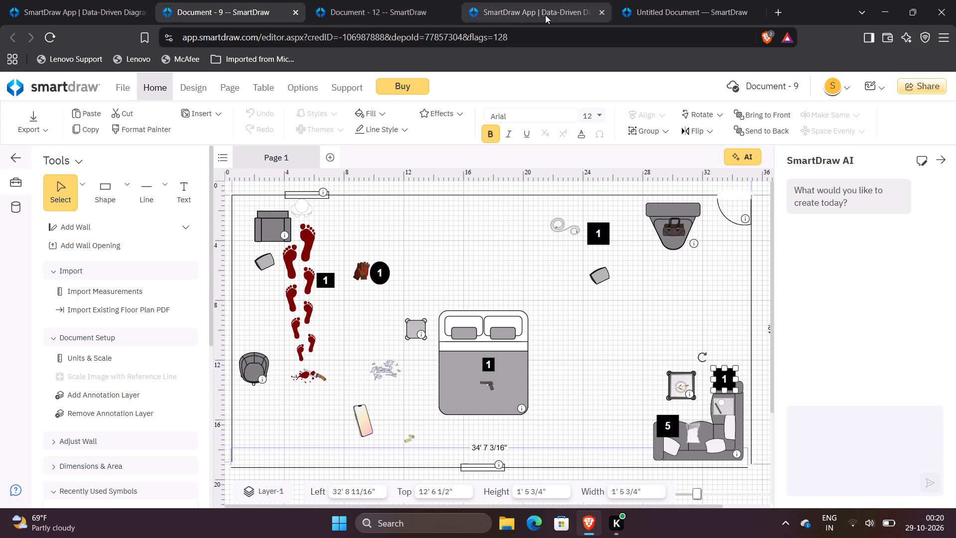
# Return to Document - 12, insert a Glass End Table from the Tables library and place it in the open floor between the two beds.
pyautogui.click(408, 20)
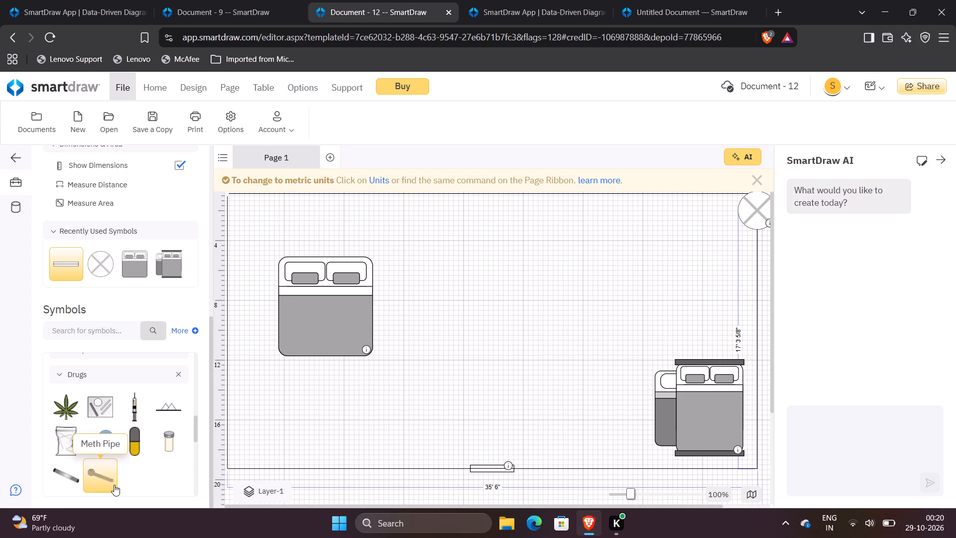
pyautogui.scroll(-5, 114, 485)
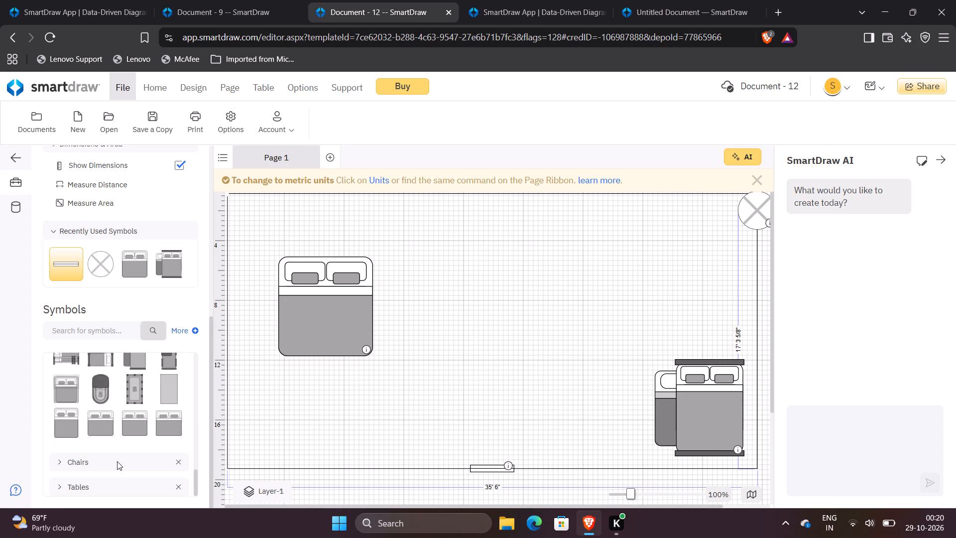
pyautogui.click(96, 486)
pyautogui.click(81, 483)
pyautogui.scroll(-2, 81, 483)
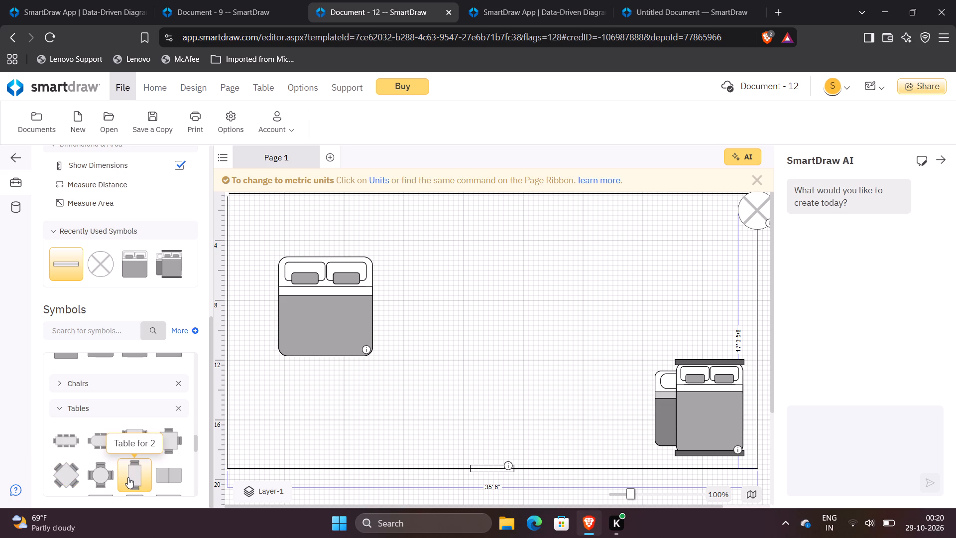
pyautogui.scroll(-1, 128, 477)
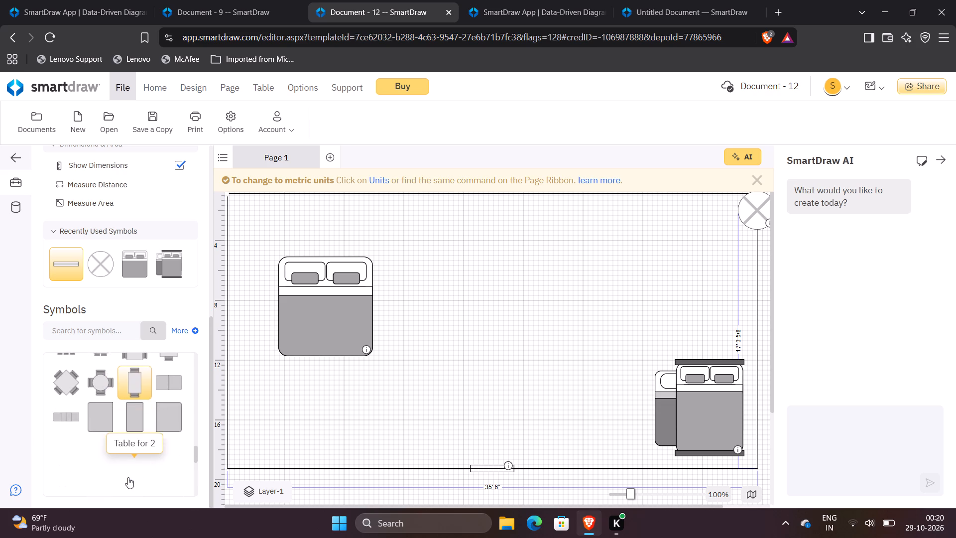
pyautogui.scroll(-2, 128, 477)
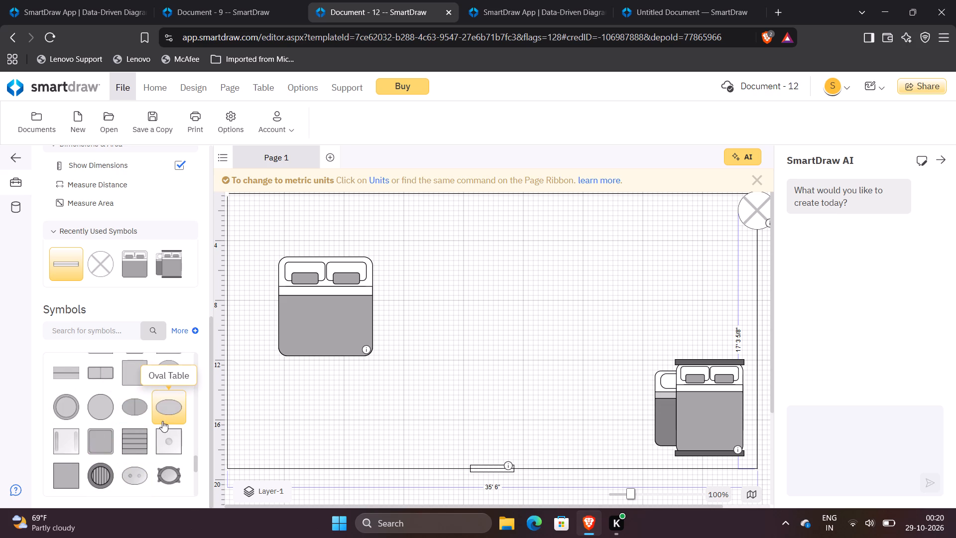
pyautogui.scroll(-2, 93, 444)
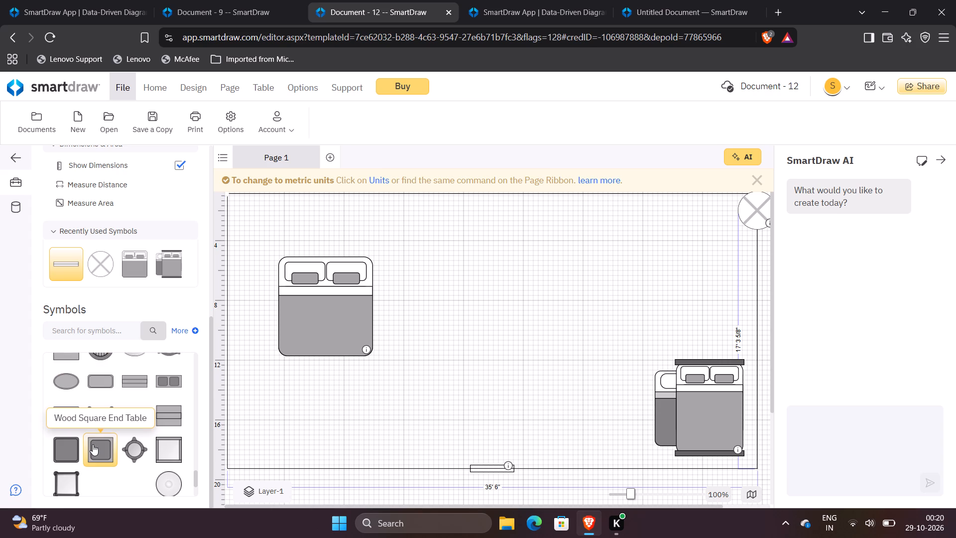
pyautogui.scroll(-3, 93, 444)
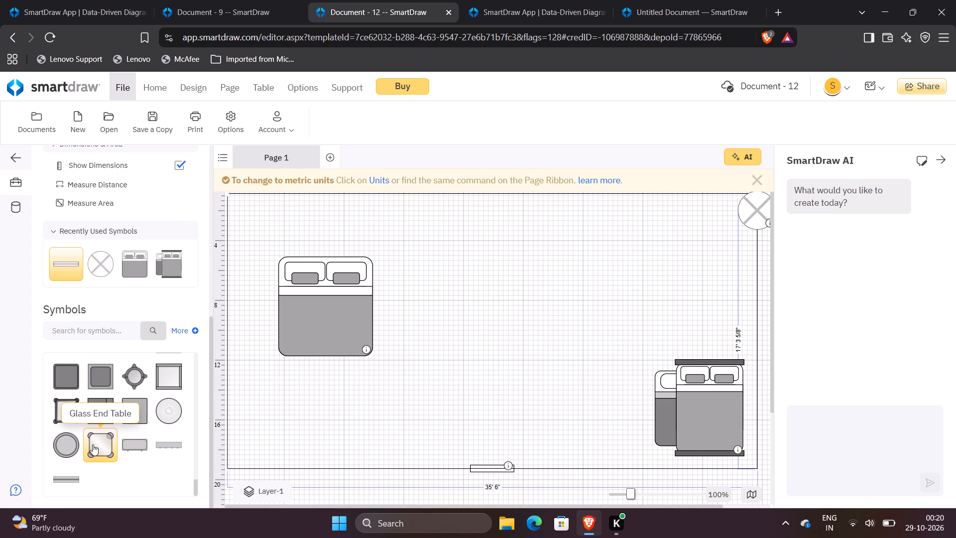
pyautogui.doubleClick(93, 444)
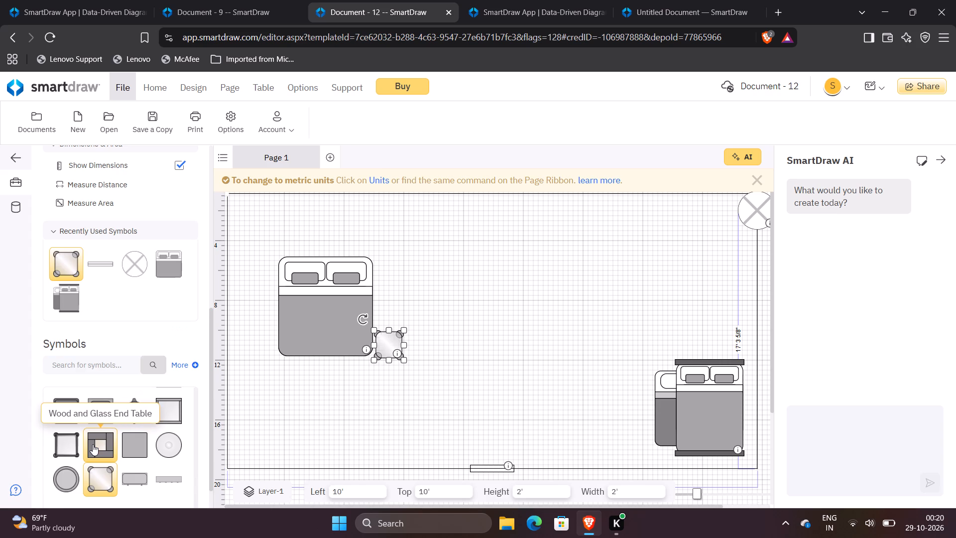
pyautogui.moveTo(384, 337); pyautogui.dragTo(478, 285)
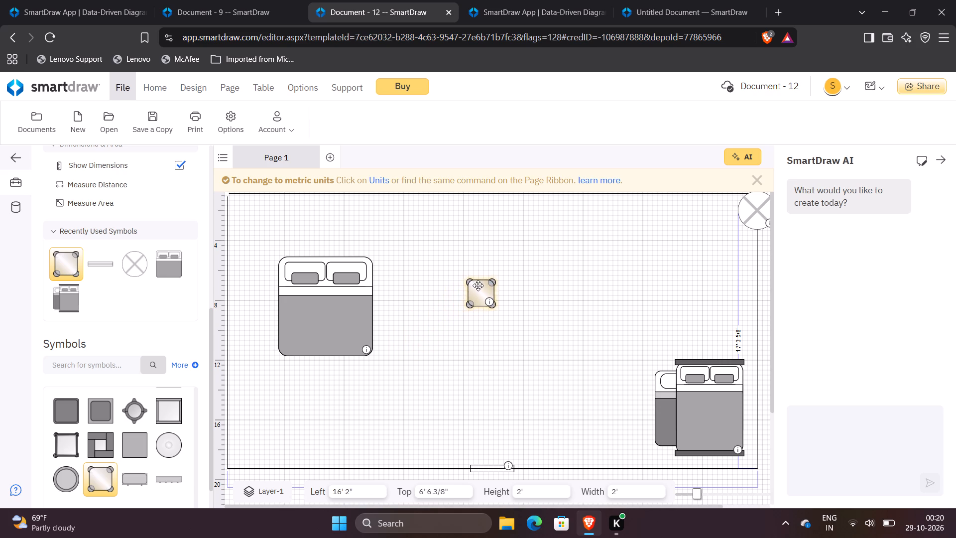
pyautogui.moveTo(478, 285); pyautogui.dragTo(493, 280)
# Nudge the glass end table slightly and enlarge it to about 3' high and somewhat wider than that.
pyautogui.moveTo(511, 299); pyautogui.dragTo(517, 304)
pyautogui.moveTo(512, 298); pyautogui.dragTo(520, 306)
pyautogui.moveTo(518, 306); pyautogui.dragTo(527, 311)
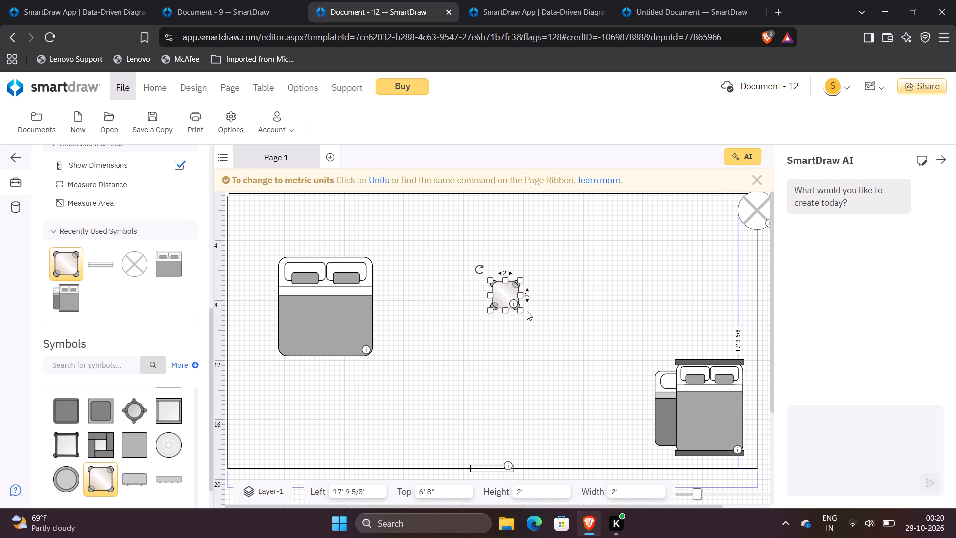
pyautogui.moveTo(527, 311); pyautogui.dragTo(520, 311)
pyautogui.moveTo(520, 311); pyautogui.dragTo(536, 324)
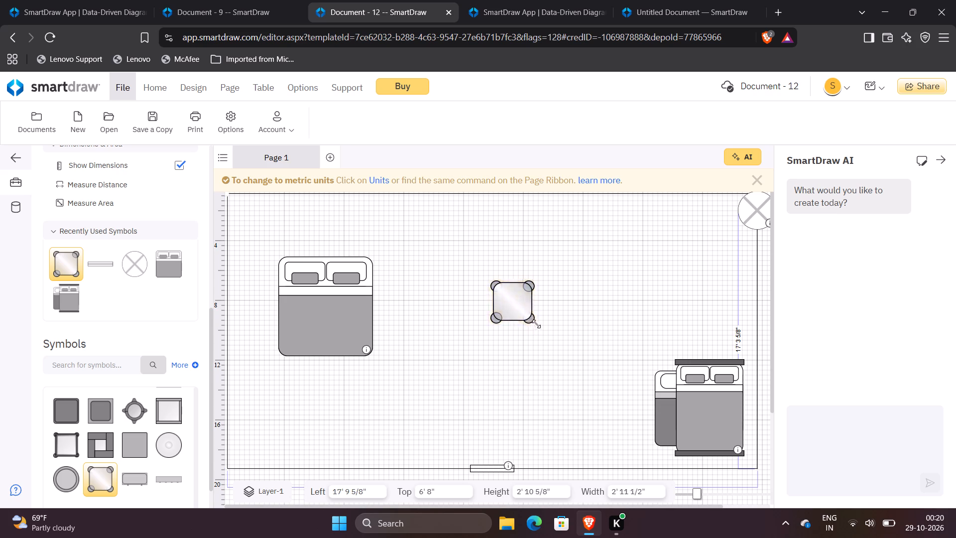
pyautogui.moveTo(536, 324); pyautogui.dragTo(543, 325)
pyautogui.click(573, 292)
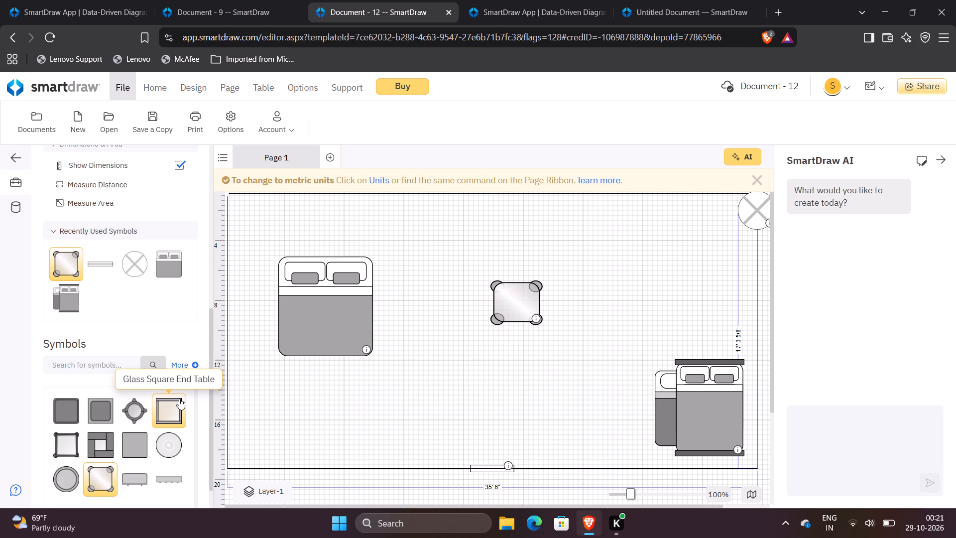
# Insert a Rolling Armless Chair from the Chairs library and place it near the outline's upper-right corner, beside the revolving door.
pyautogui.scroll(2, 137, 447)
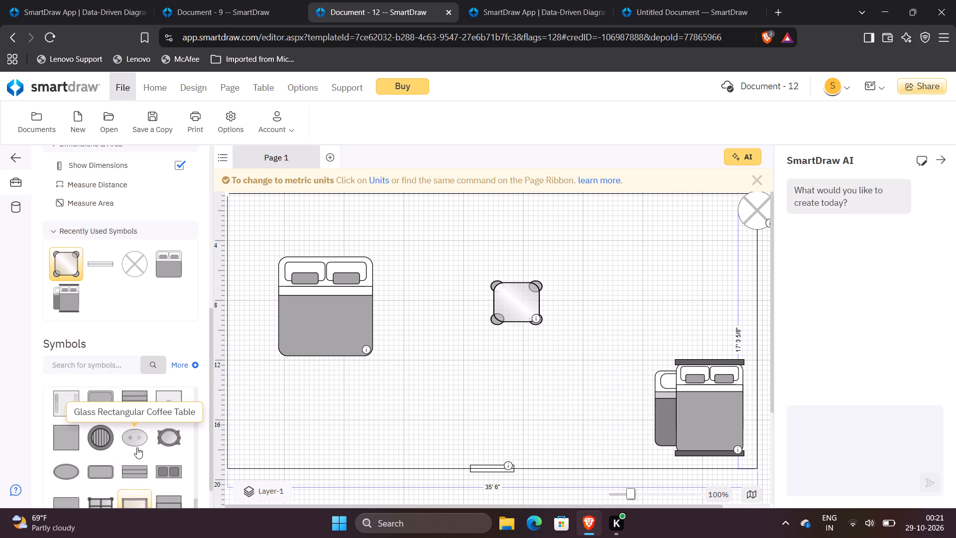
pyautogui.scroll(1, 137, 447)
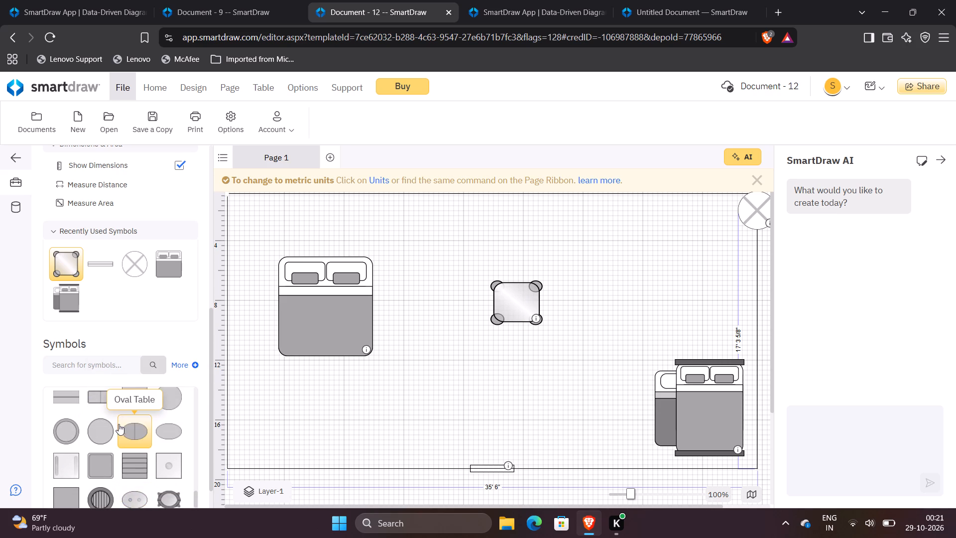
pyautogui.scroll(-4, 119, 416)
pyautogui.scroll(2, 119, 416)
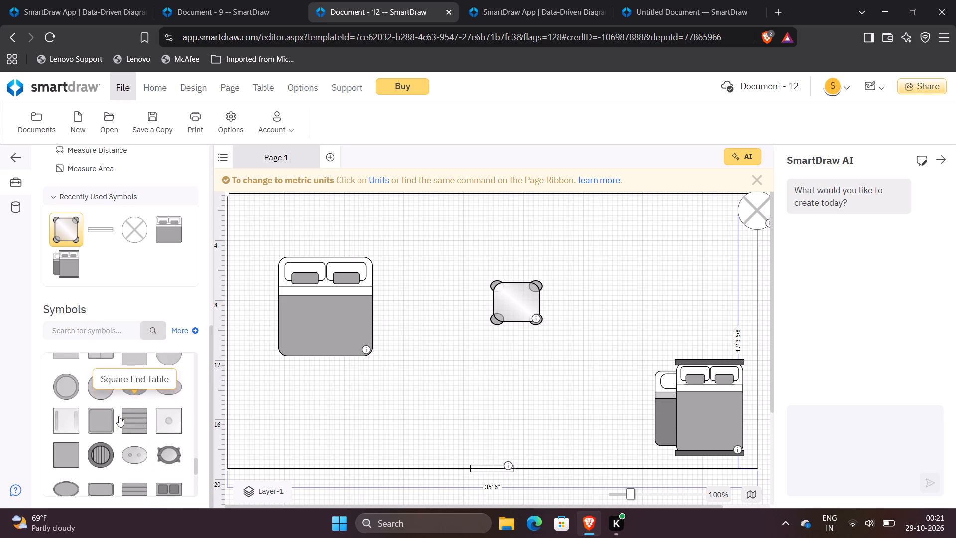
pyautogui.scroll(1, 119, 416)
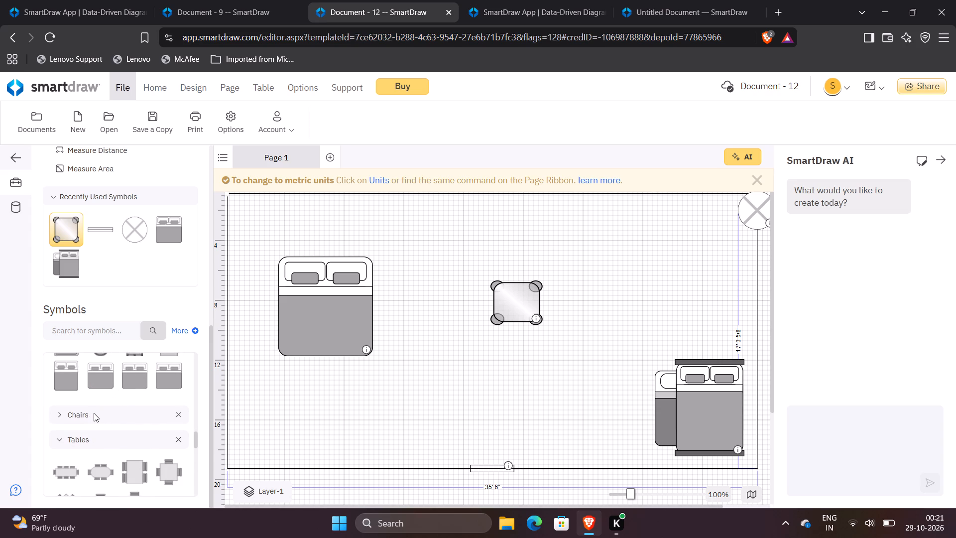
pyautogui.click(79, 419)
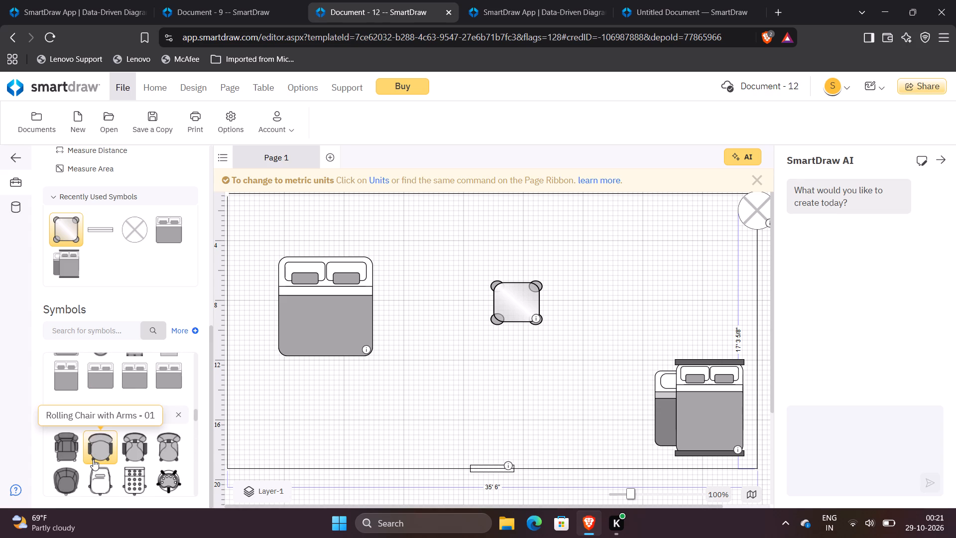
pyautogui.scroll(-1, 93, 459)
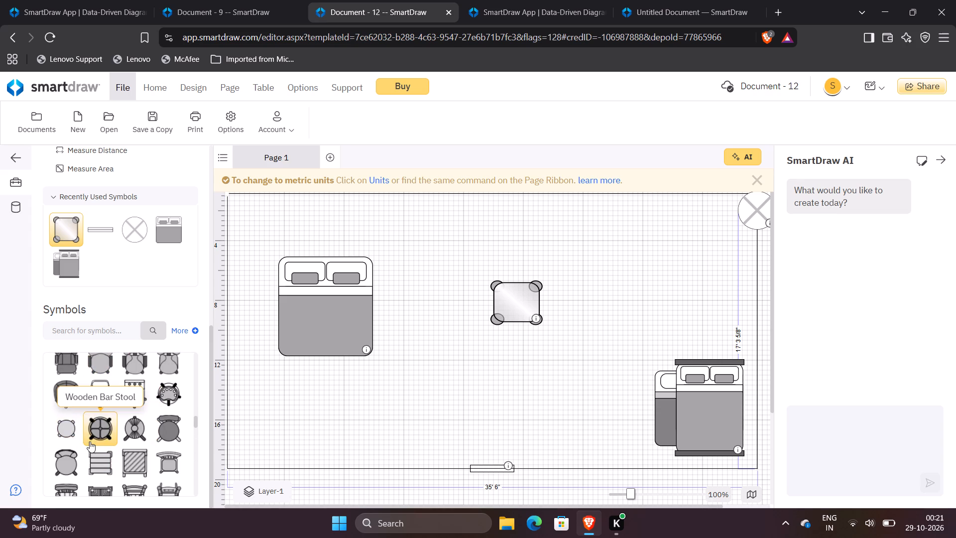
pyautogui.doubleClick(64, 468)
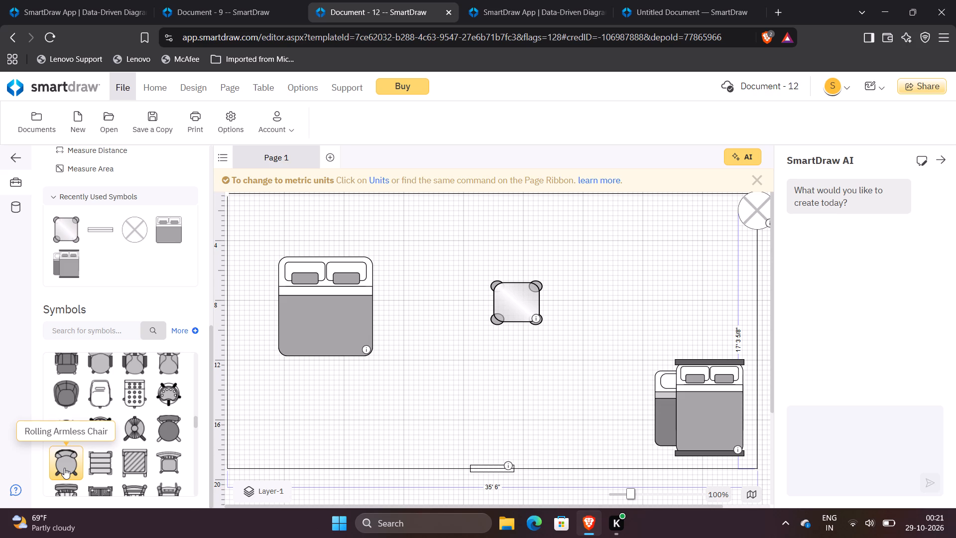
pyautogui.moveTo(300, 257); pyautogui.dragTo(505, 371)
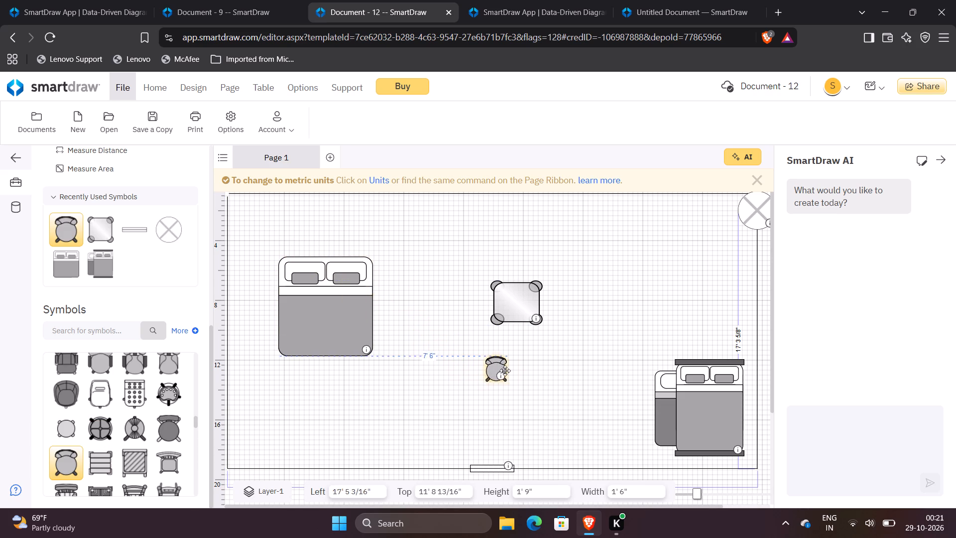
pyautogui.moveTo(505, 371); pyautogui.dragTo(608, 208)
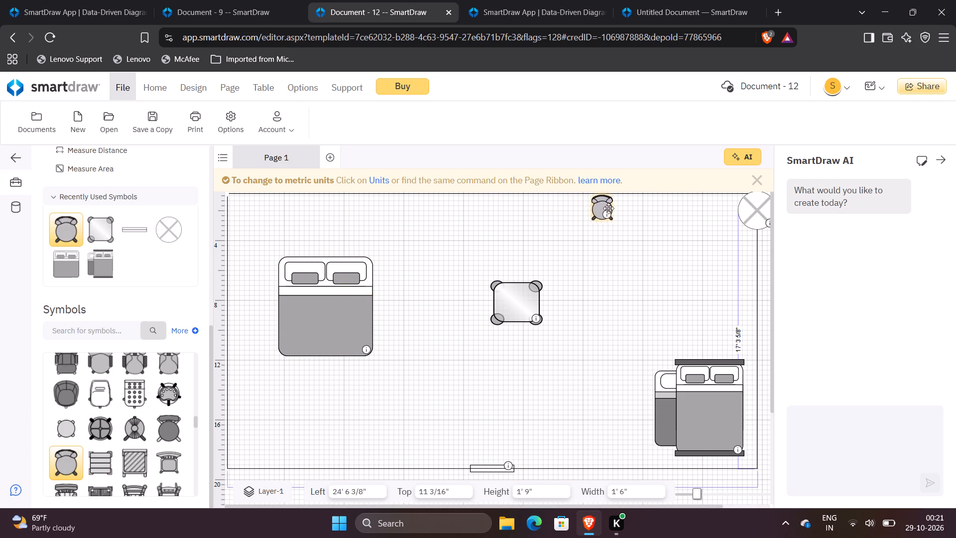
pyautogui.moveTo(608, 208); pyautogui.dragTo(693, 225)
# Enlarge the rolling armless chair to about 2' 2" wide and 2' 7" high.
pyautogui.moveTo(703, 239); pyautogui.dragTo(713, 242)
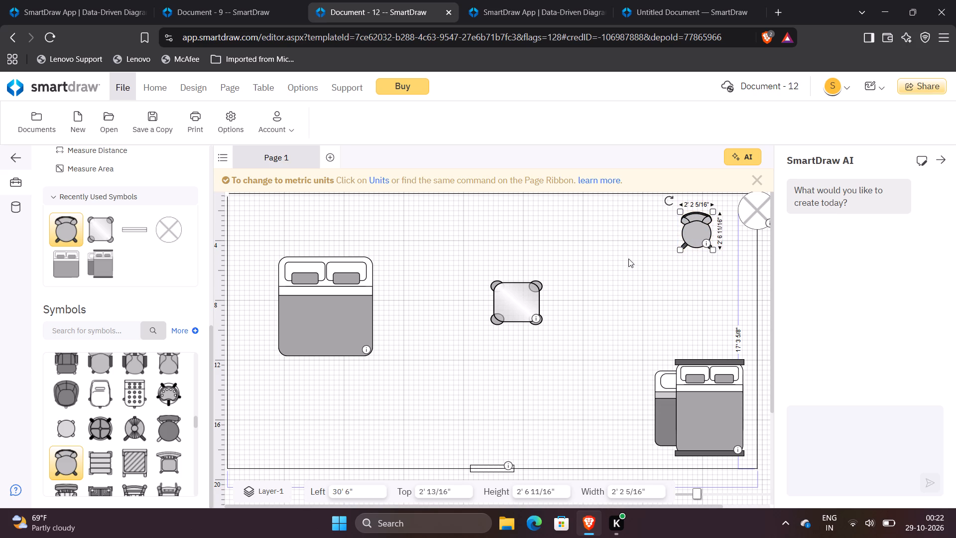
pyautogui.click(628, 259)
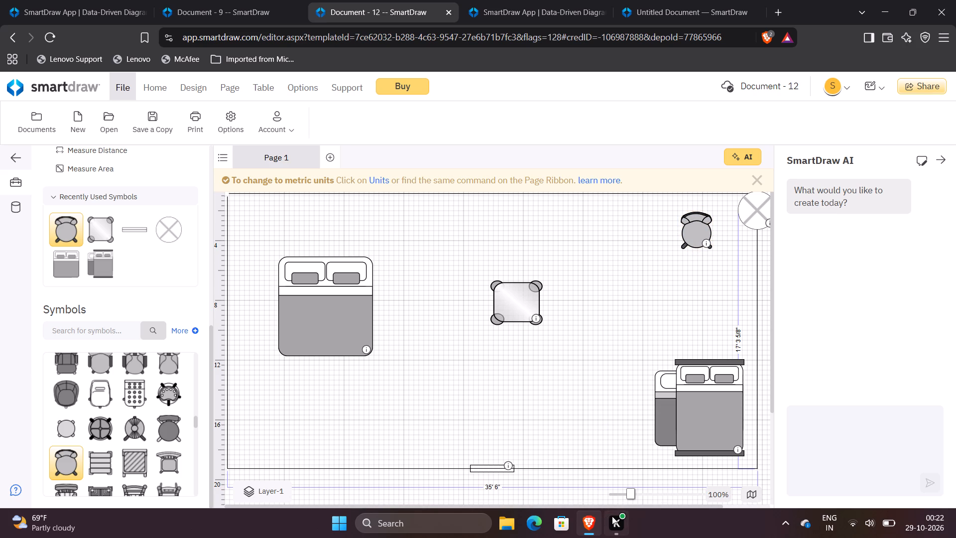
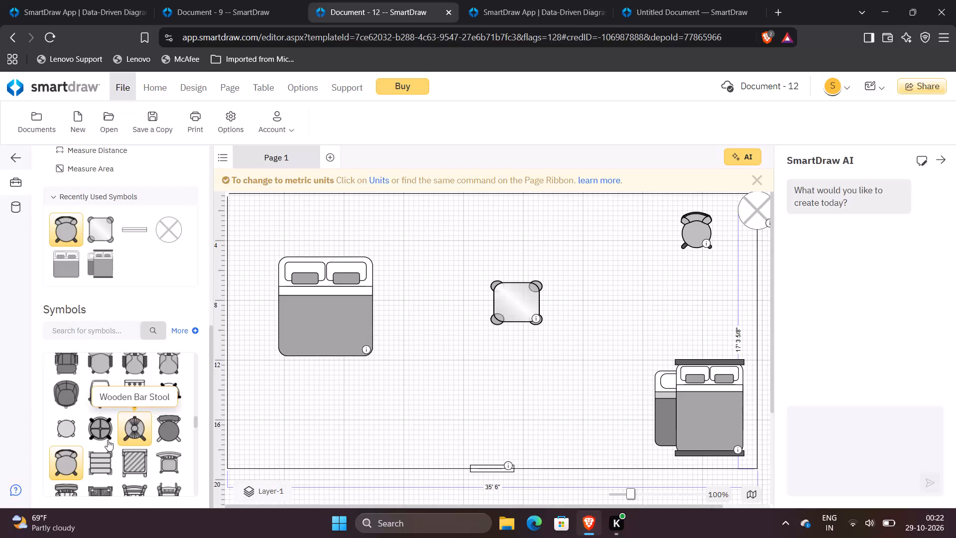
# Insert a Sectional Sofa - Armless from the Couches & Sofas library and place it in the outline's lower-left corner, below the bed.
pyautogui.scroll(2, 108, 440)
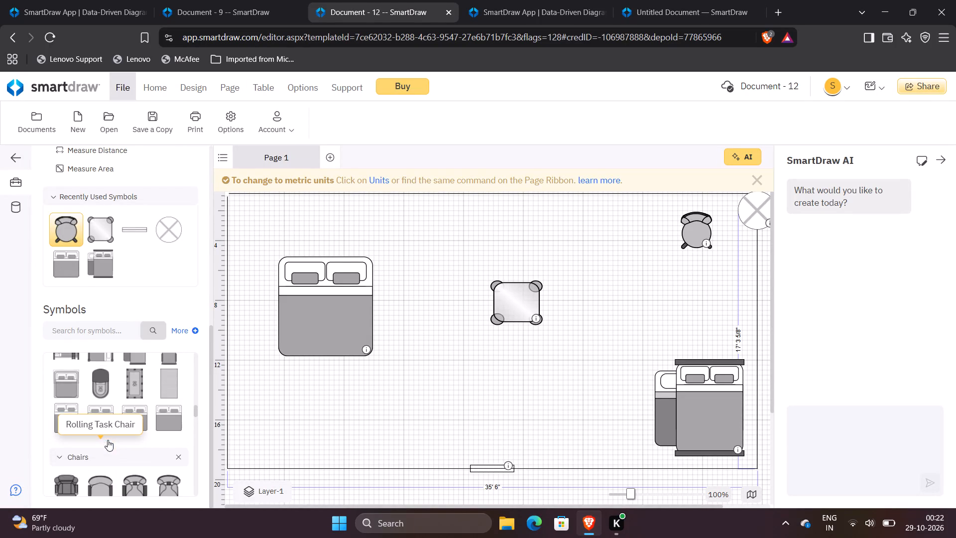
pyautogui.scroll(3, 108, 440)
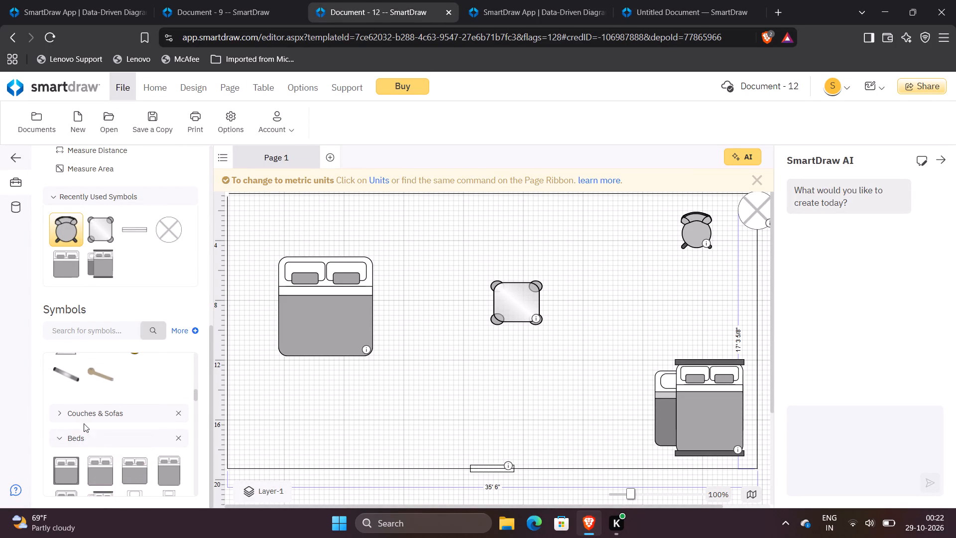
pyautogui.click(80, 410)
pyautogui.scroll(-1, 93, 454)
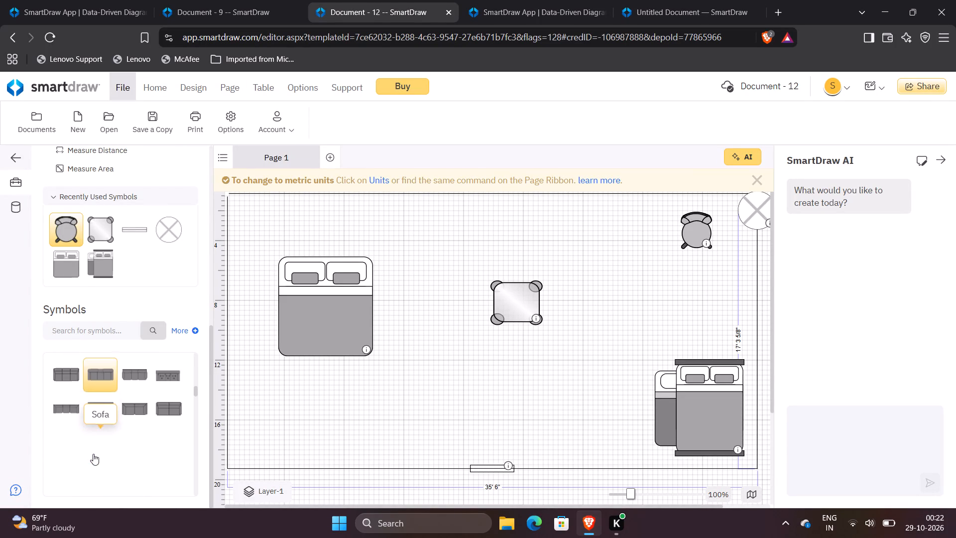
pyautogui.scroll(-3, 93, 454)
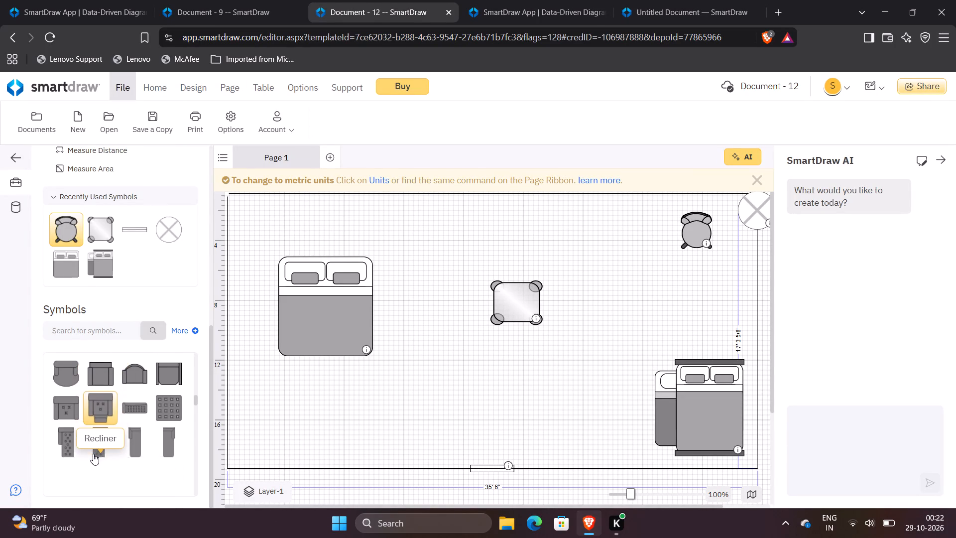
pyautogui.scroll(-2, 93, 454)
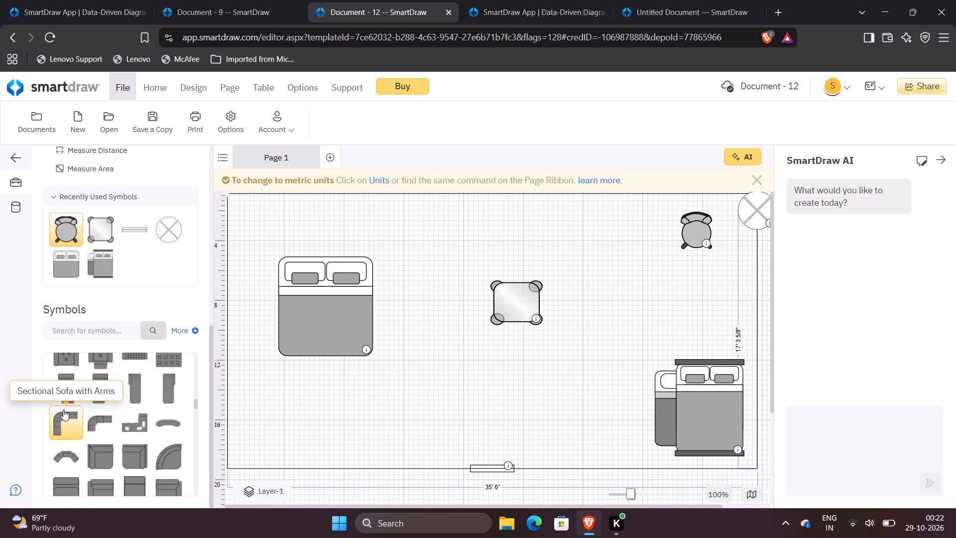
pyautogui.doubleClick(93, 410)
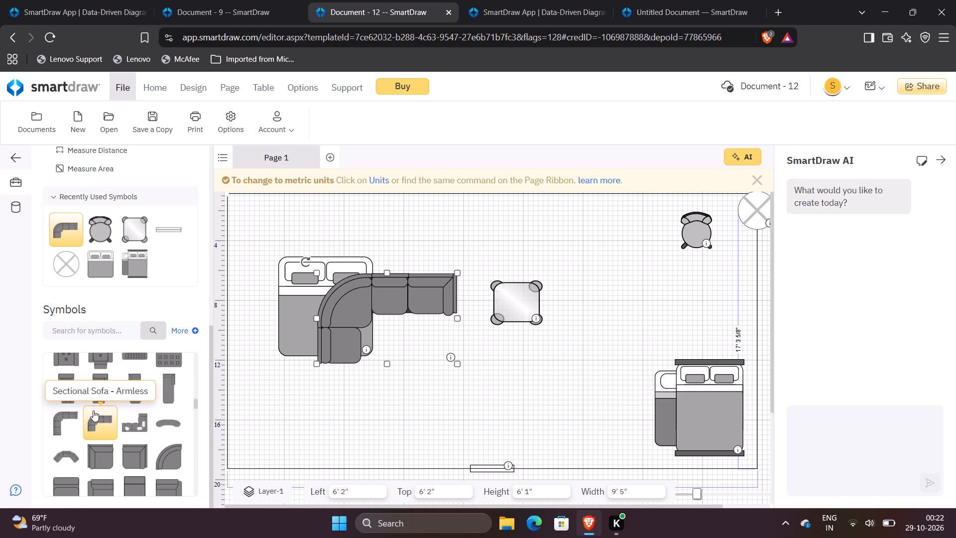
pyautogui.moveTo(357, 317); pyautogui.dragTo(332, 349)
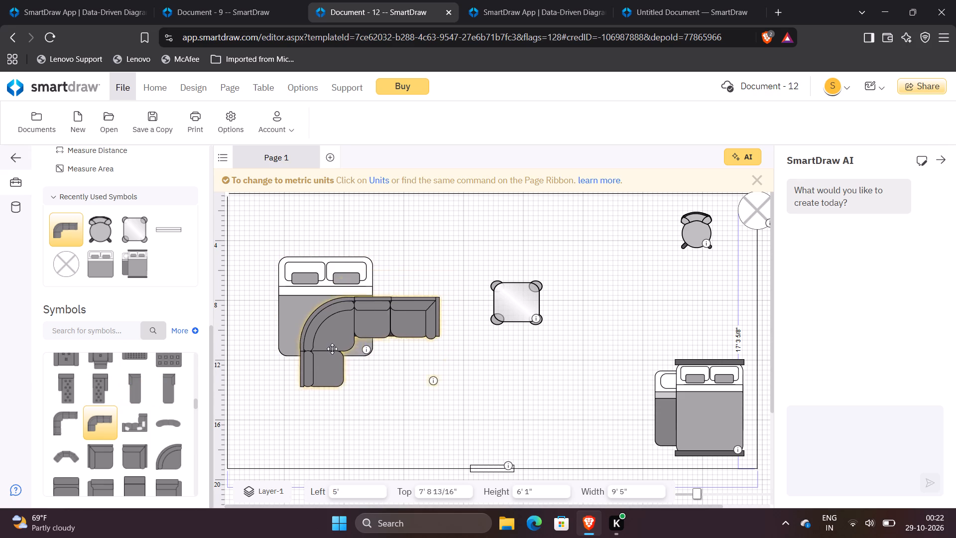
pyautogui.moveTo(332, 349); pyautogui.dragTo(278, 415)
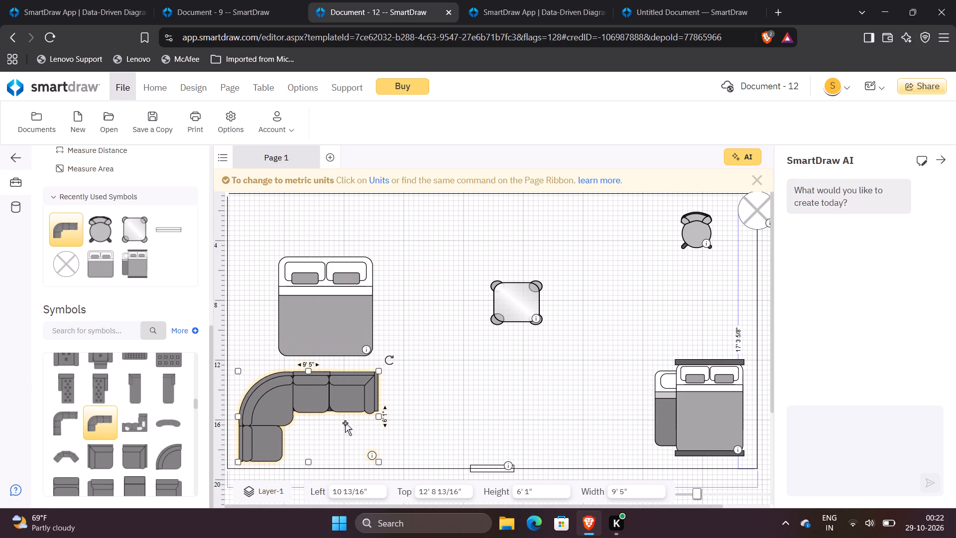
# Shrink the sectional sofa to about 8' wide and 5' 2" high, keeping it in the lower-left corner.
pyautogui.moveTo(377, 371); pyautogui.dragTo(361, 381)
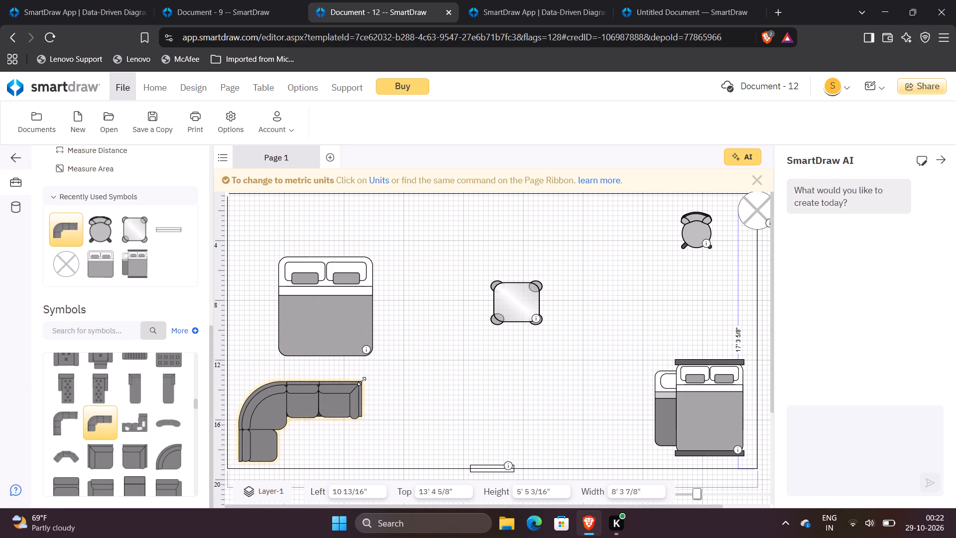
pyautogui.moveTo(361, 381); pyautogui.dragTo(337, 375)
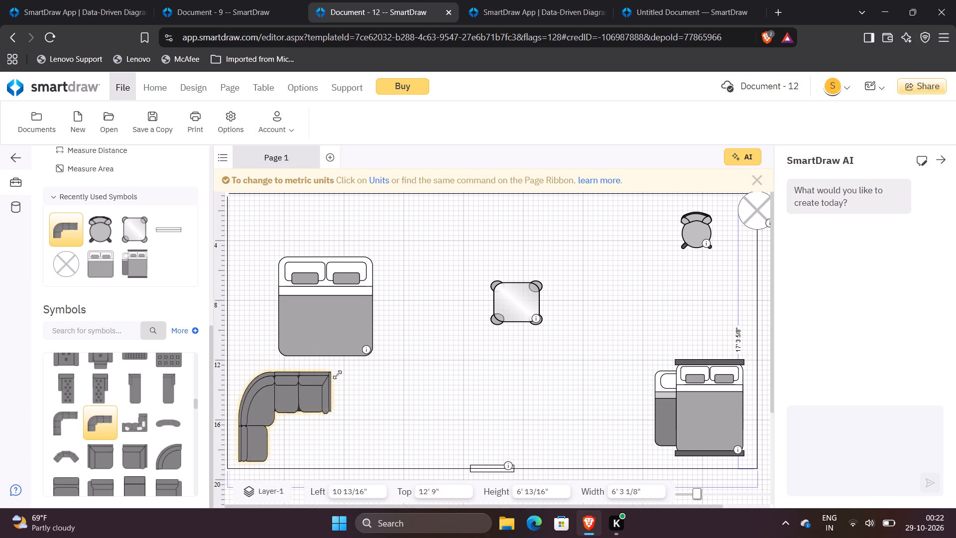
pyautogui.moveTo(337, 375); pyautogui.dragTo(358, 384)
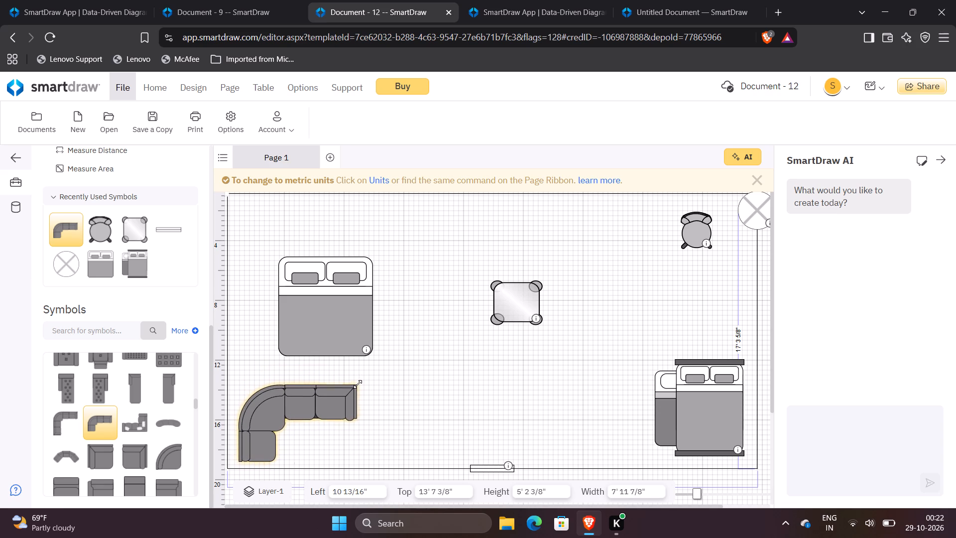
pyautogui.click(450, 366)
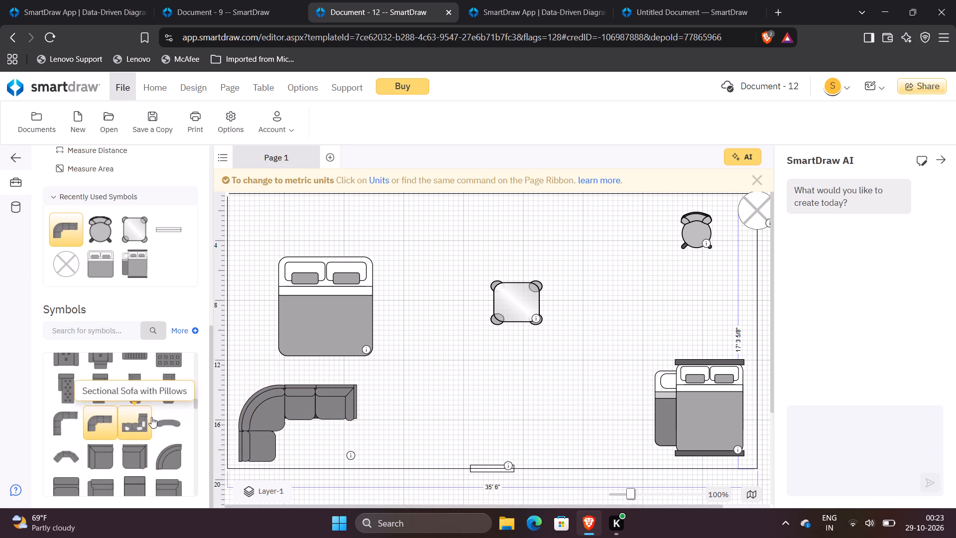
# Insert the tufted one-armed sofa piece from the Couches & Sofas library and place it in the outline's upper-left corner, above the bed.
pyautogui.scroll(1, 157, 410)
pyautogui.scroll(-2, 157, 410)
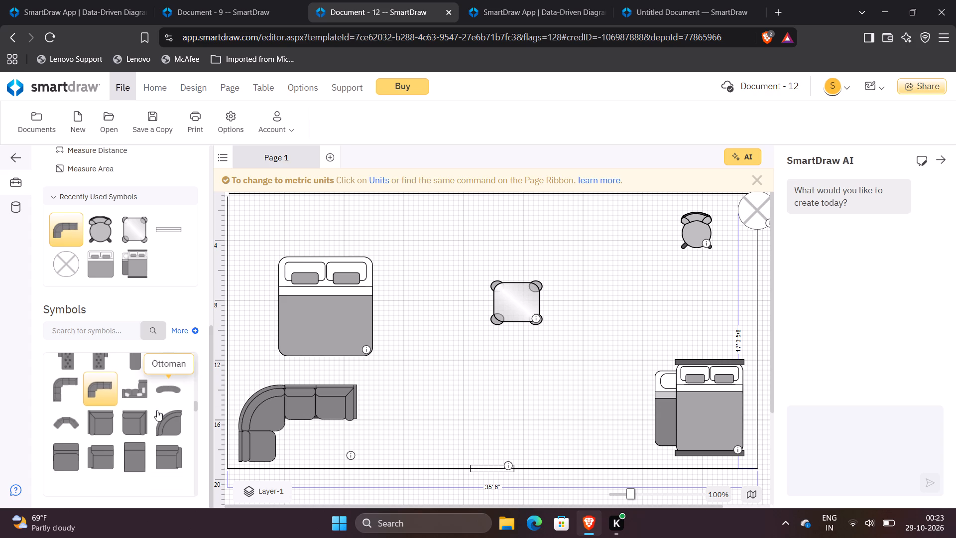
pyautogui.scroll(-2, 157, 410)
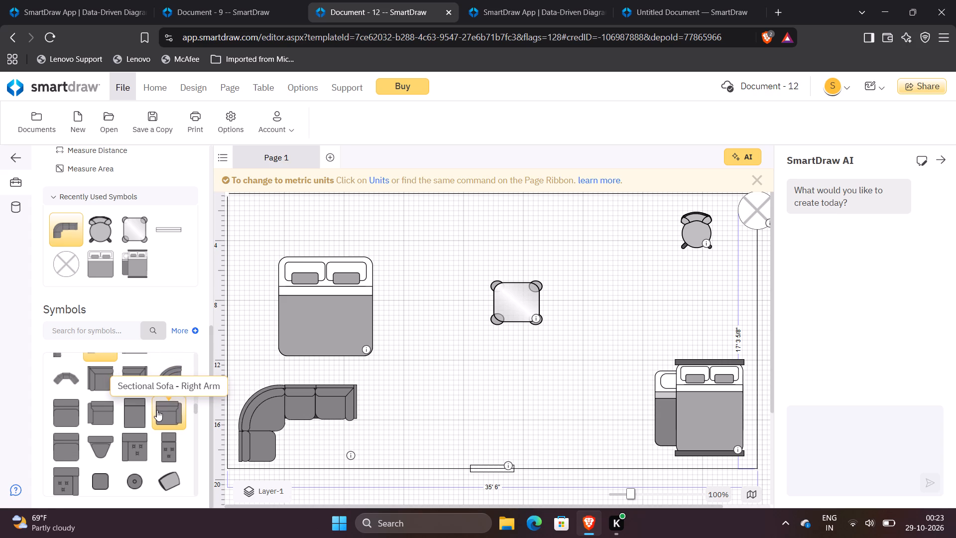
pyautogui.scroll(-1, 157, 410)
pyautogui.doubleClick(56, 462)
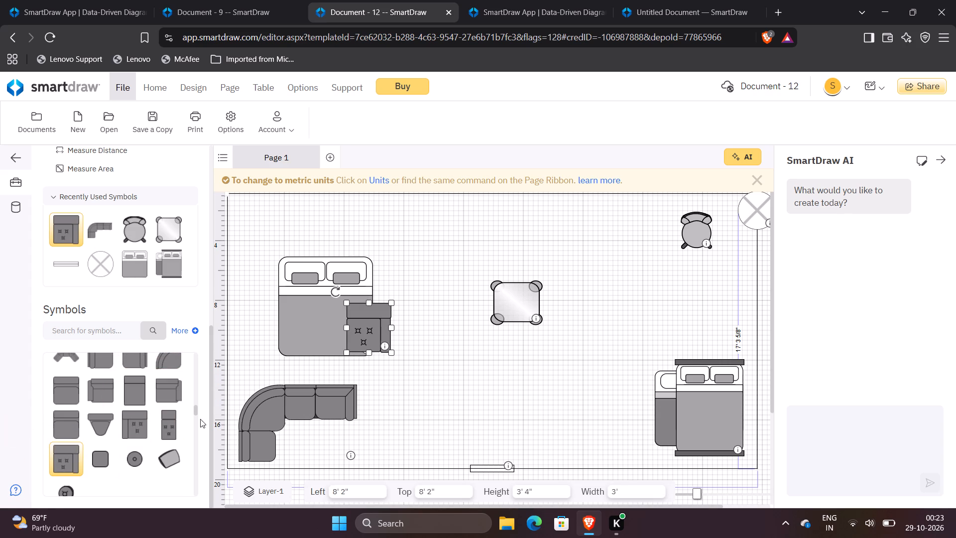
pyautogui.moveTo(371, 343); pyautogui.dragTo(265, 254)
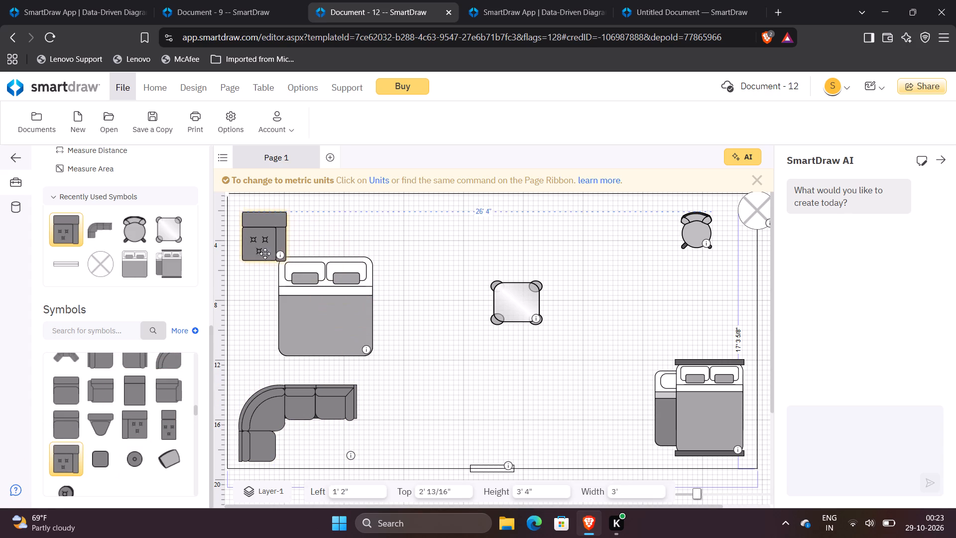
pyautogui.moveTo(265, 254); pyautogui.dragTo(262, 239)
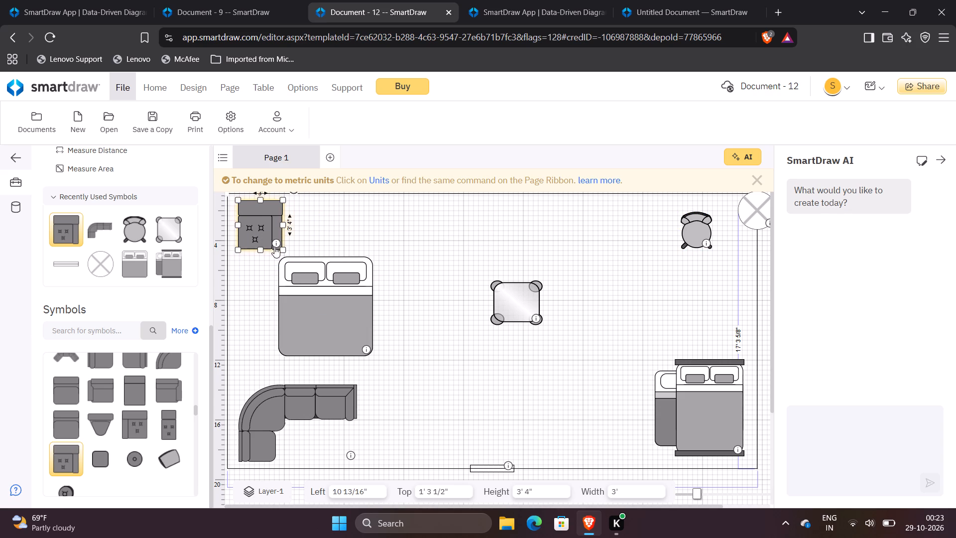
# Shrink the tufted sofa piece in the upper-left corner to a smaller, roughly square shape, clear of the bed.
pyautogui.moveTo(283, 247); pyautogui.dragTo(270, 244)
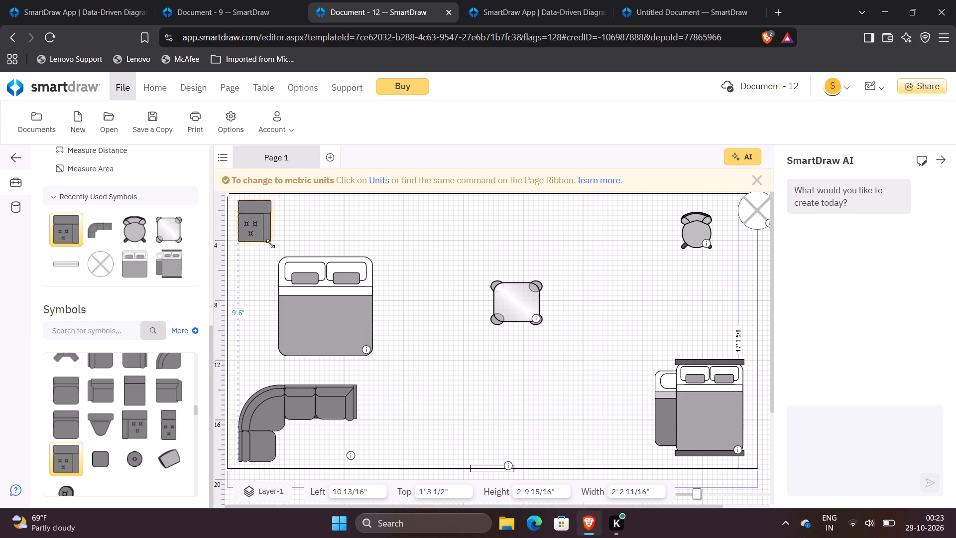
pyautogui.moveTo(270, 244); pyautogui.dragTo(276, 239)
pyautogui.click(330, 238)
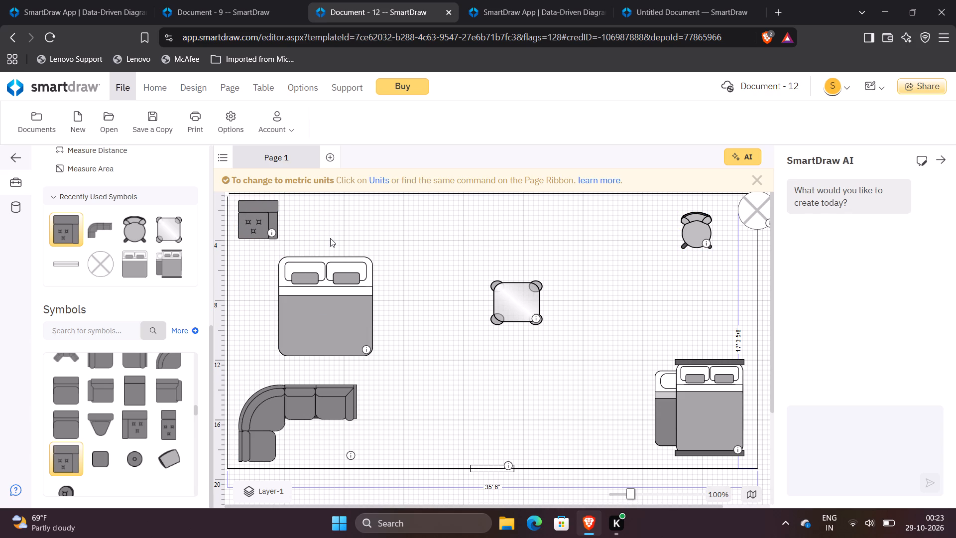
# Look through the symbol libraries, including Couches & Sofas, Beds, Chairs and tables, for further furniture to add.
pyautogui.scroll(1, 330, 238)
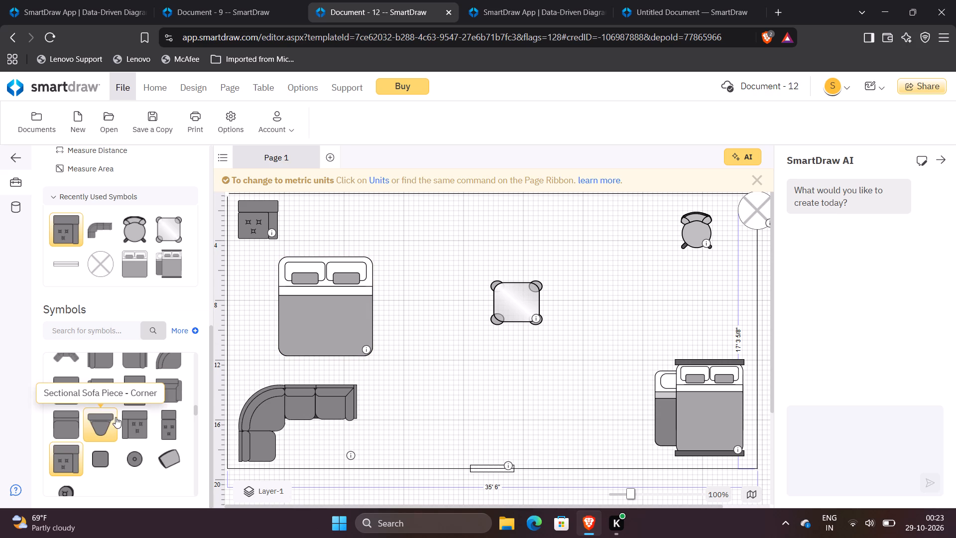
pyautogui.scroll(-6, 116, 417)
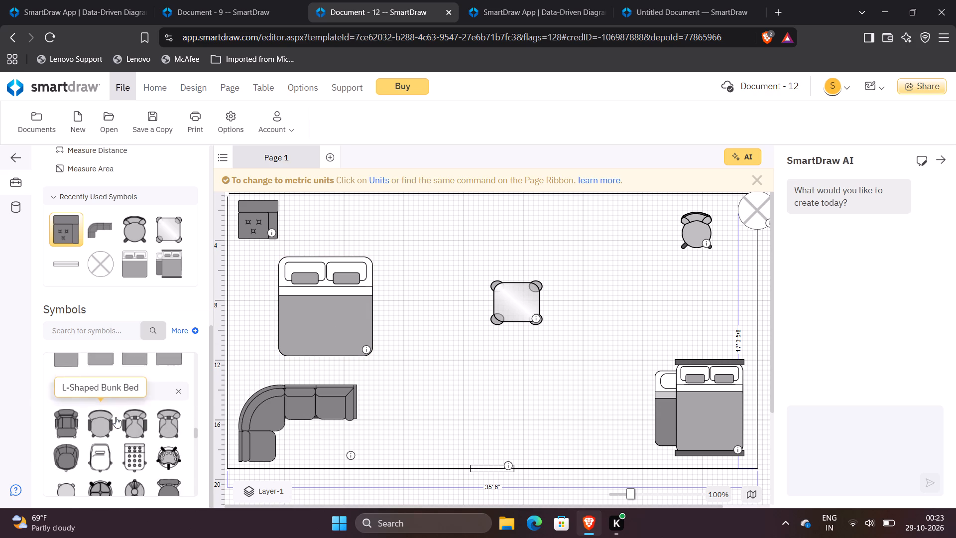
pyautogui.scroll(-1, 116, 417)
pyautogui.scroll(1, 116, 417)
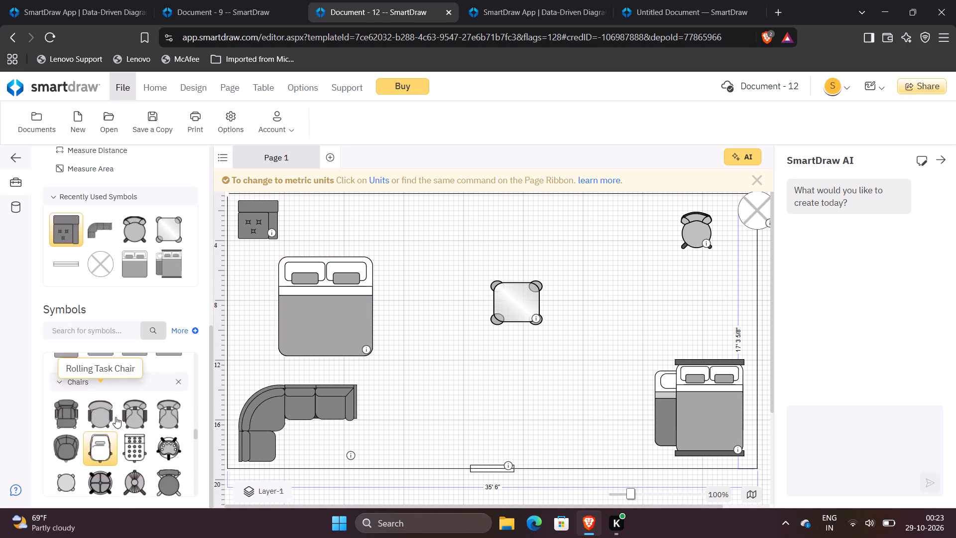
pyautogui.scroll(3, 116, 417)
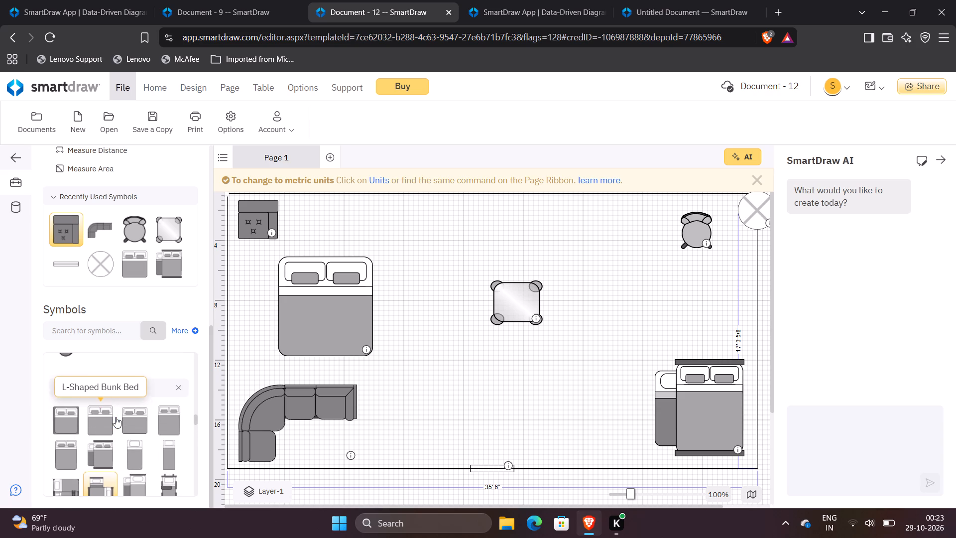
pyautogui.scroll(2, 116, 417)
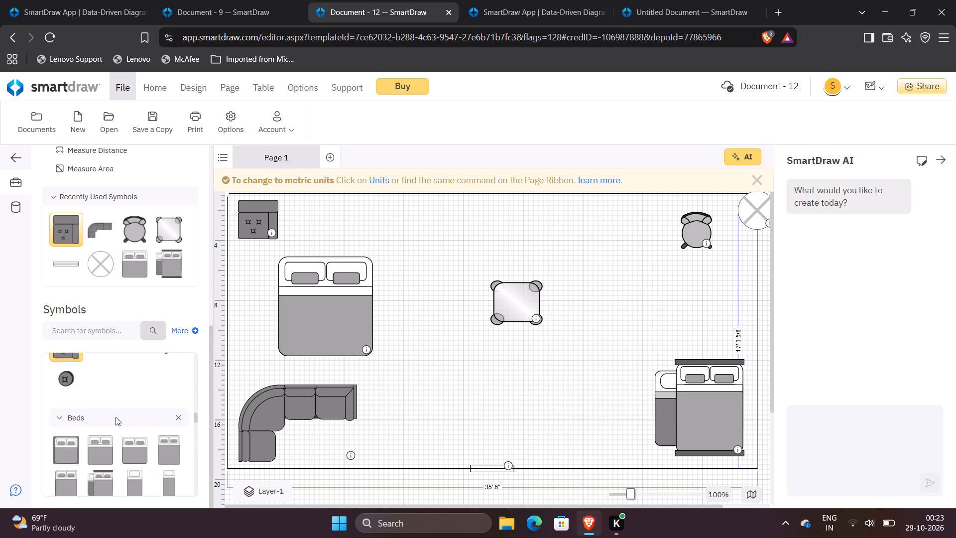
pyautogui.scroll(-2, 116, 417)
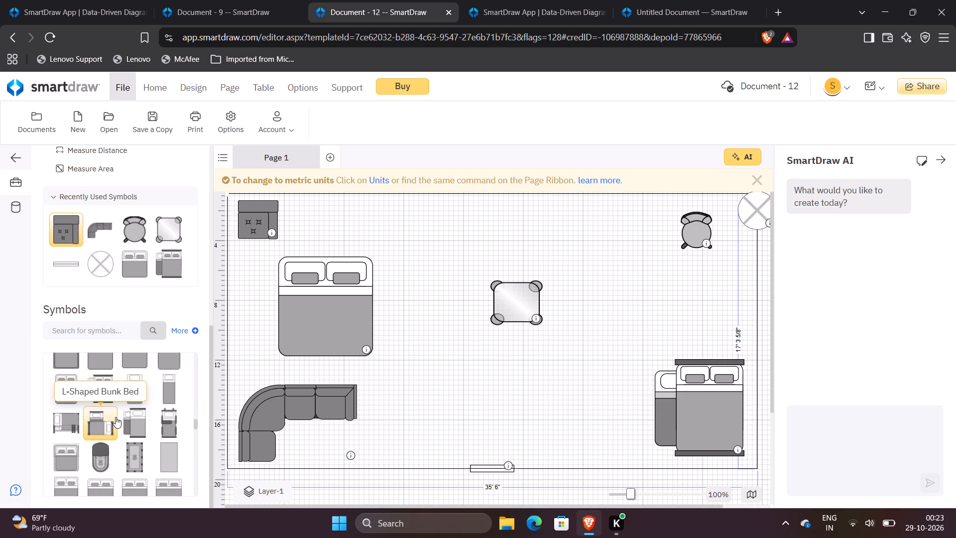
pyautogui.scroll(3, 116, 417)
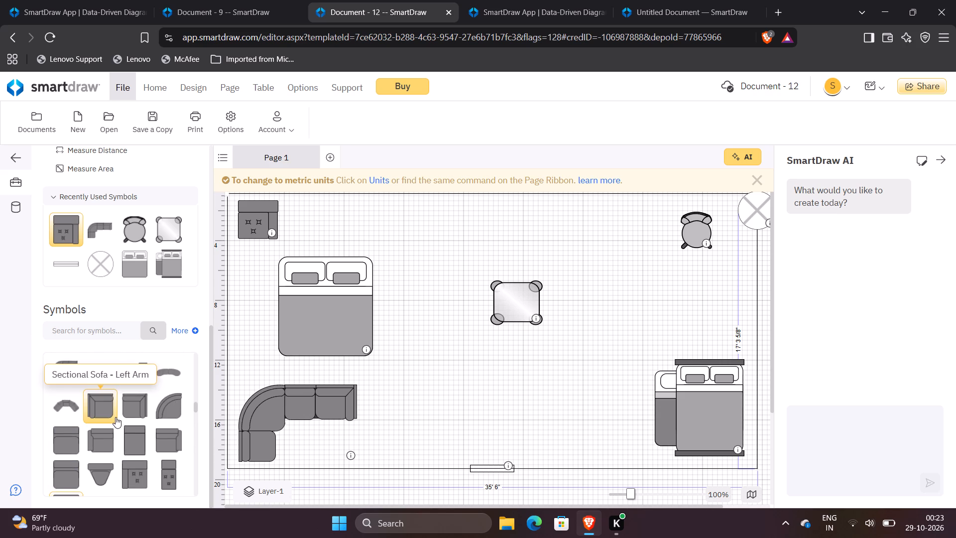
pyautogui.scroll(4, 116, 417)
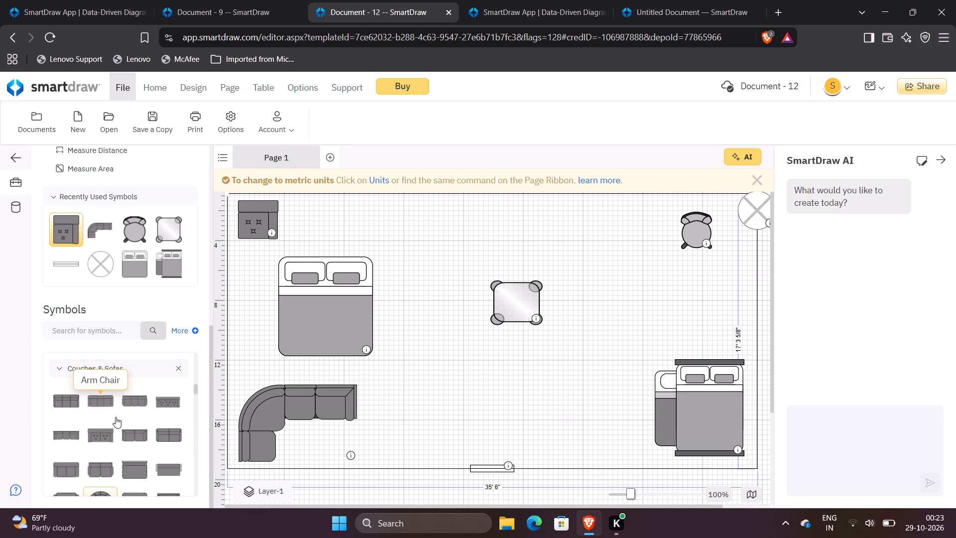
pyautogui.scroll(4, 116, 417)
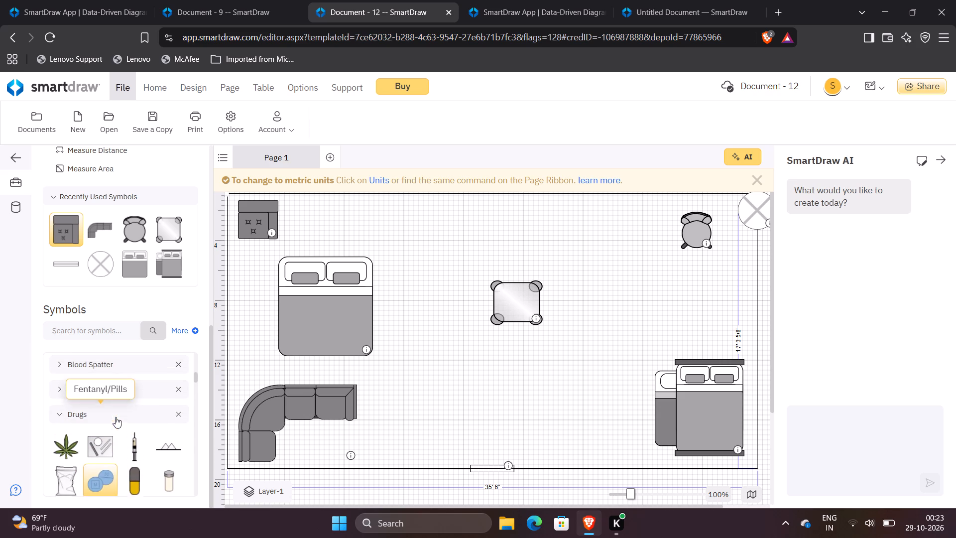
pyautogui.scroll(1, 116, 417)
pyautogui.scroll(-10, 116, 417)
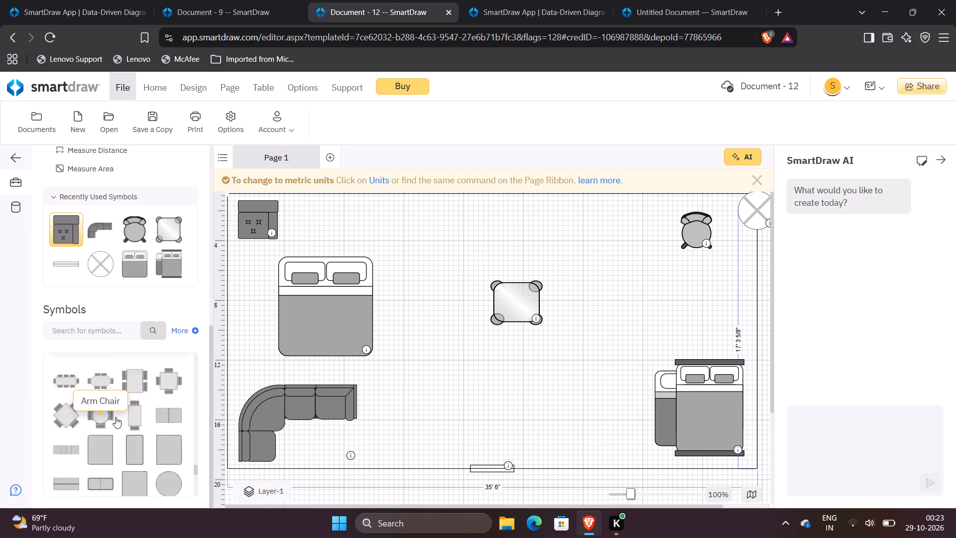
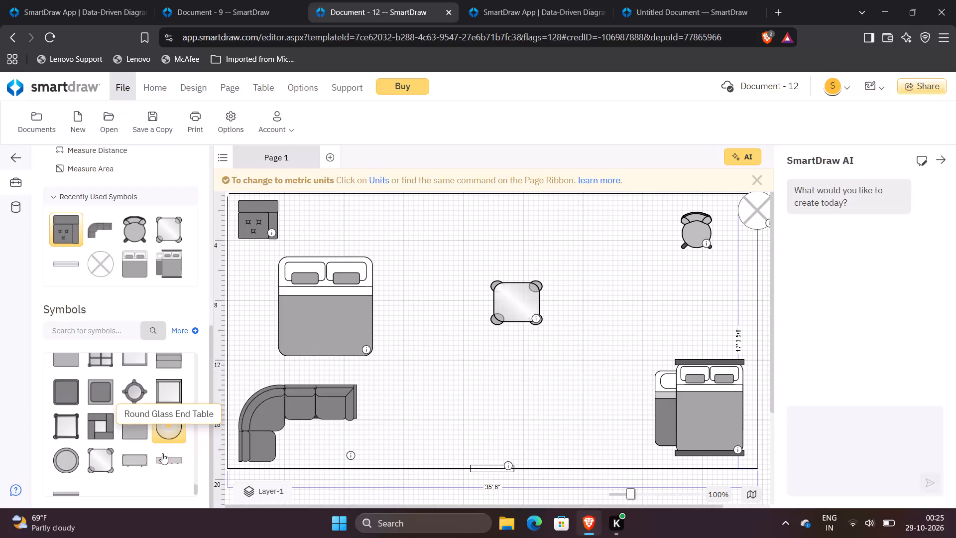
# Insert the Round Table for 4 with Chairs from the Tables library and place it below the square table, just above the bottom-wall window.
pyautogui.scroll(3, 162, 453)
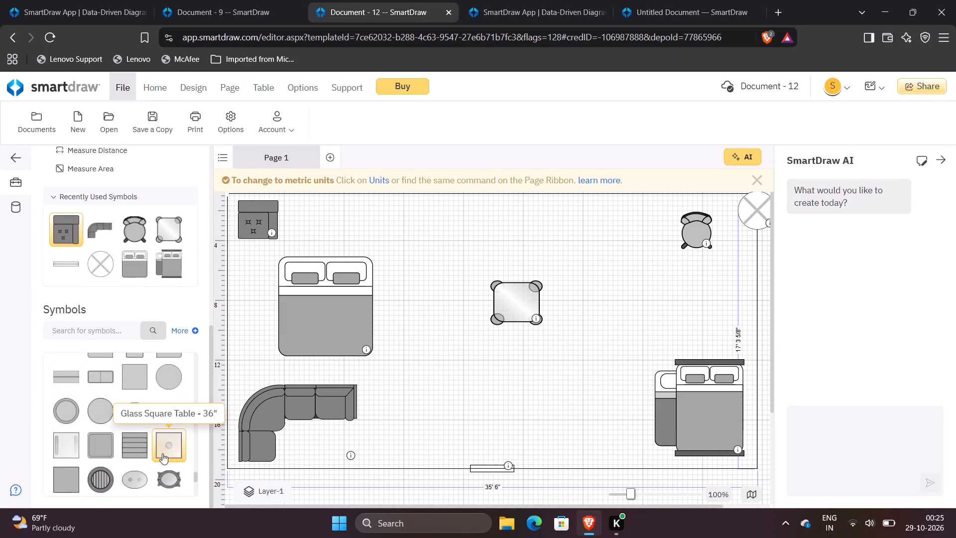
pyautogui.scroll(2, 162, 453)
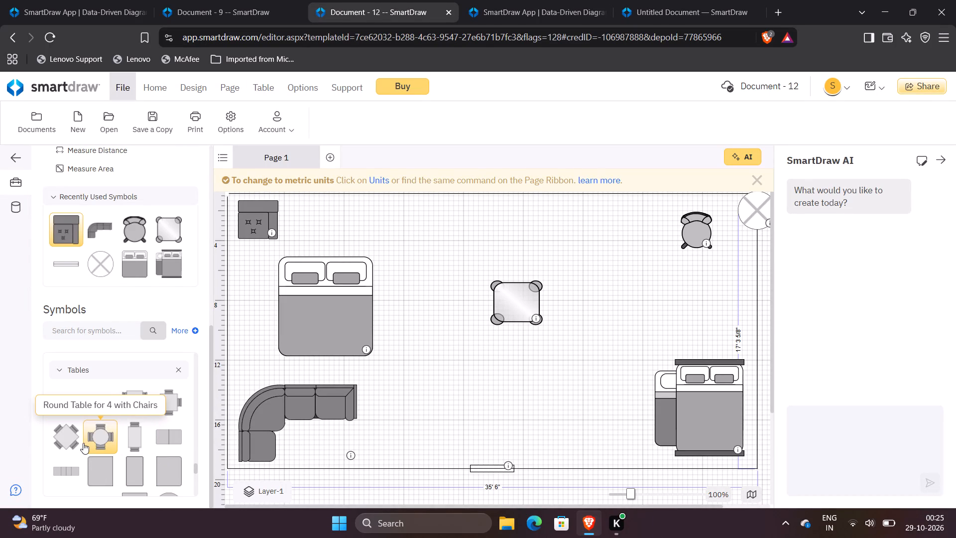
pyautogui.doubleClick(96, 442)
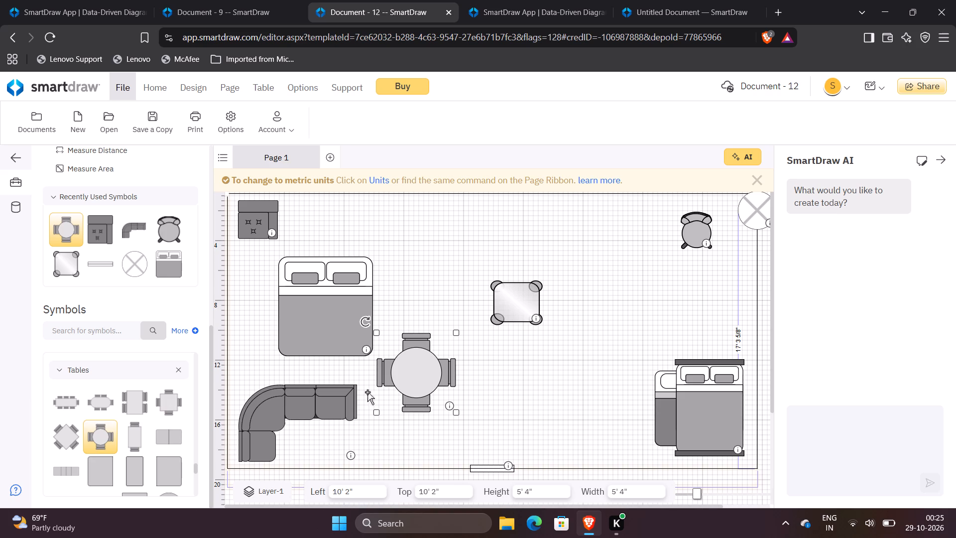
pyautogui.moveTo(403, 377); pyautogui.dragTo(475, 399)
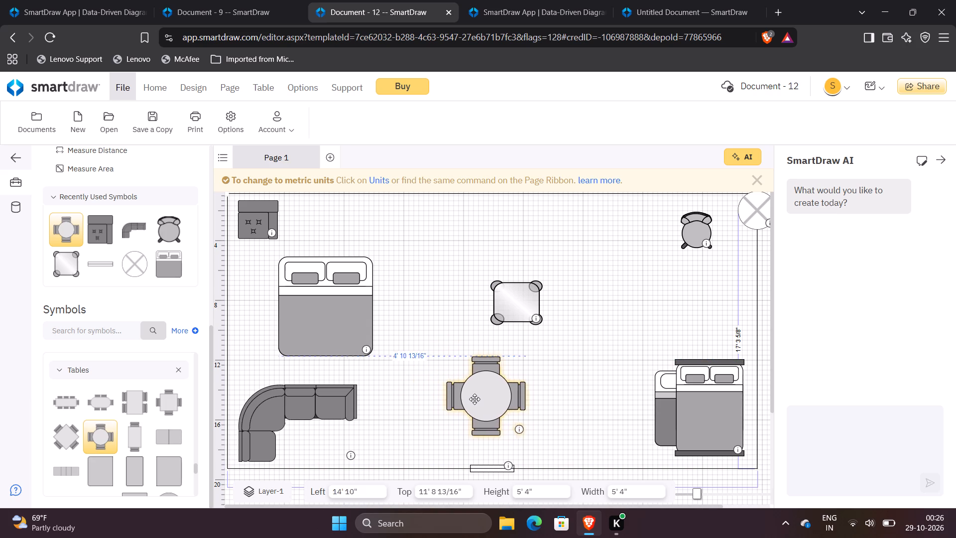
pyautogui.moveTo(475, 399); pyautogui.dragTo(480, 413)
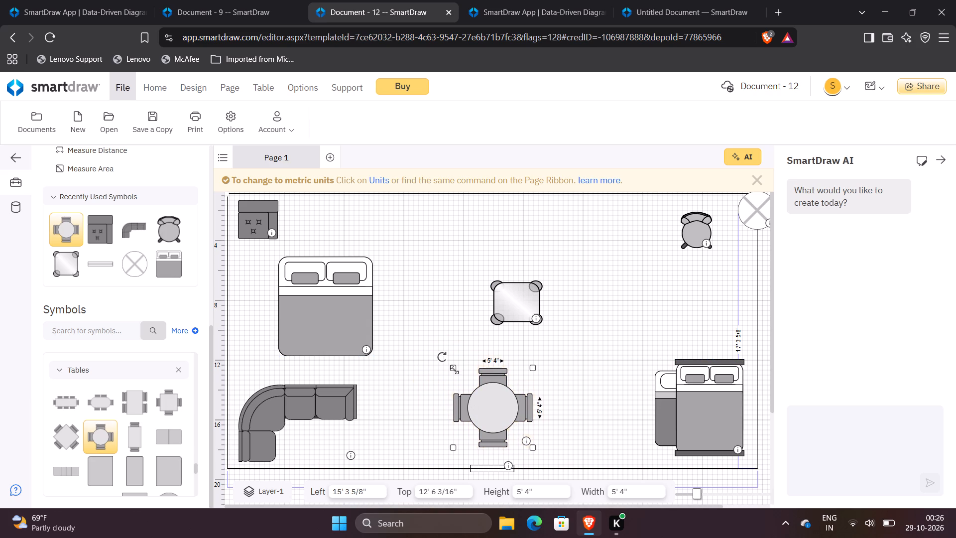
# Shrink the round table with four chairs to about 4' 5" wide and 4' 5" high, keeping it above the window.
pyautogui.moveTo(454, 369); pyautogui.dragTo(467, 384)
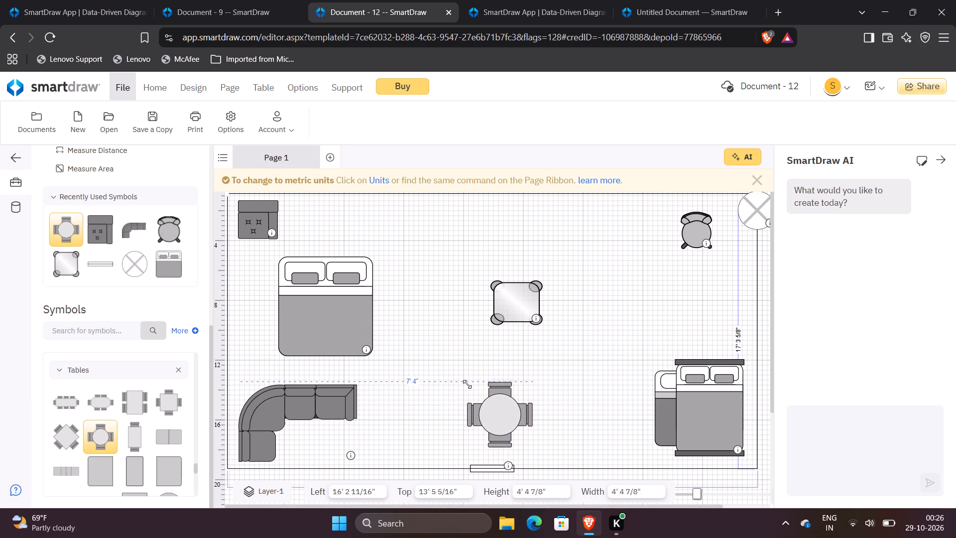
pyautogui.click(533, 385)
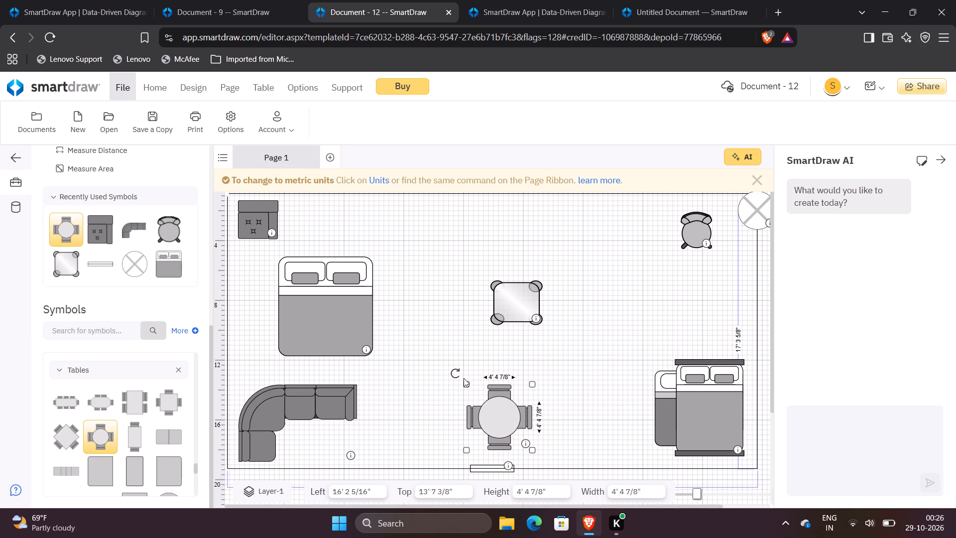
pyautogui.click(467, 381)
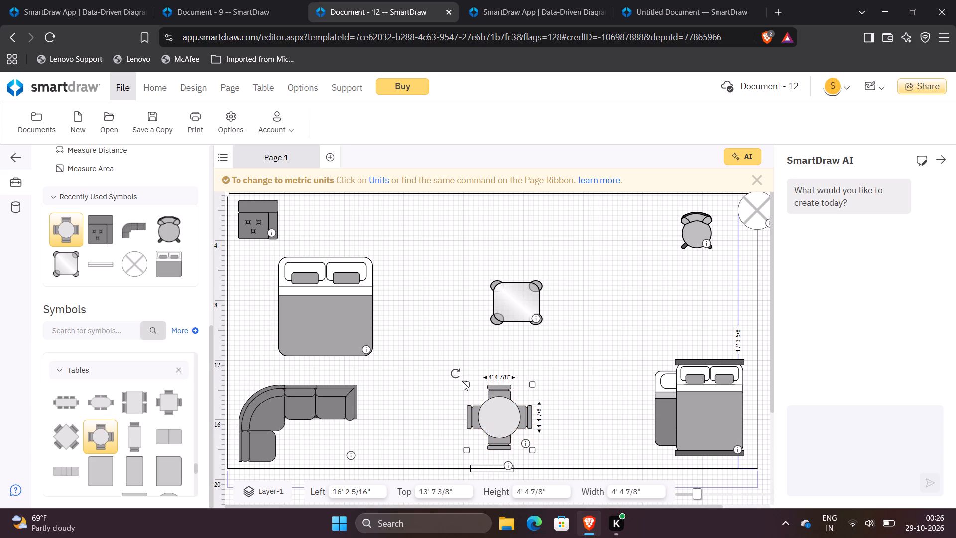
pyautogui.click(463, 382)
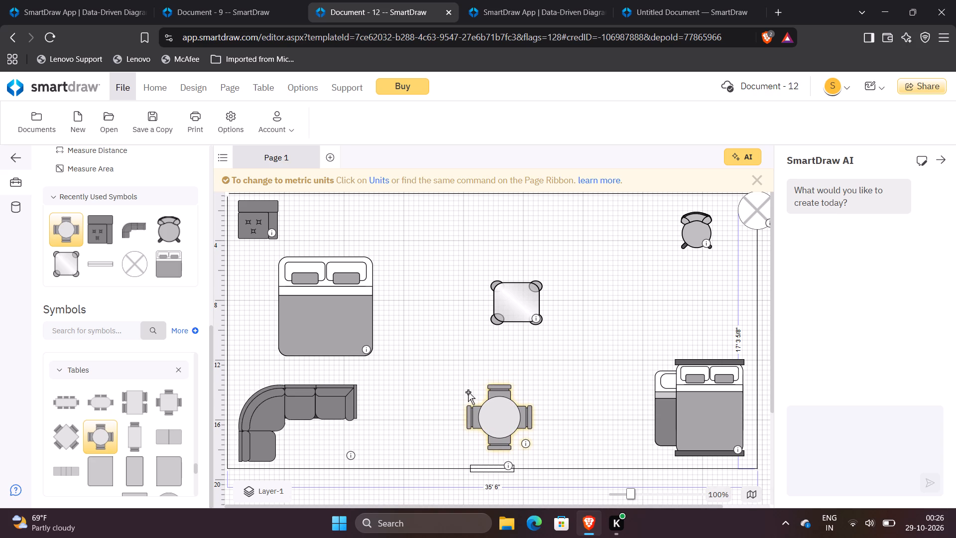
pyautogui.click(481, 397)
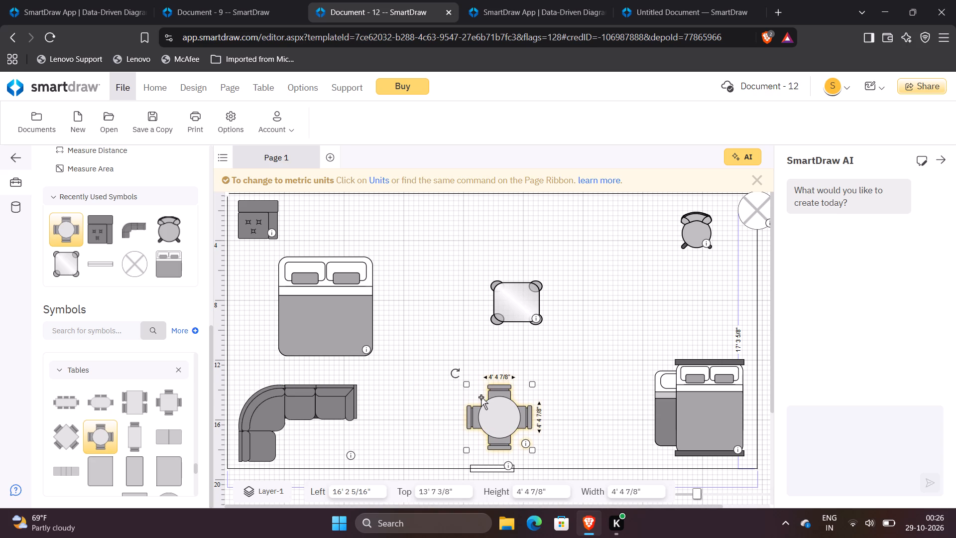
pyautogui.moveTo(463, 381); pyautogui.dragTo(462, 380)
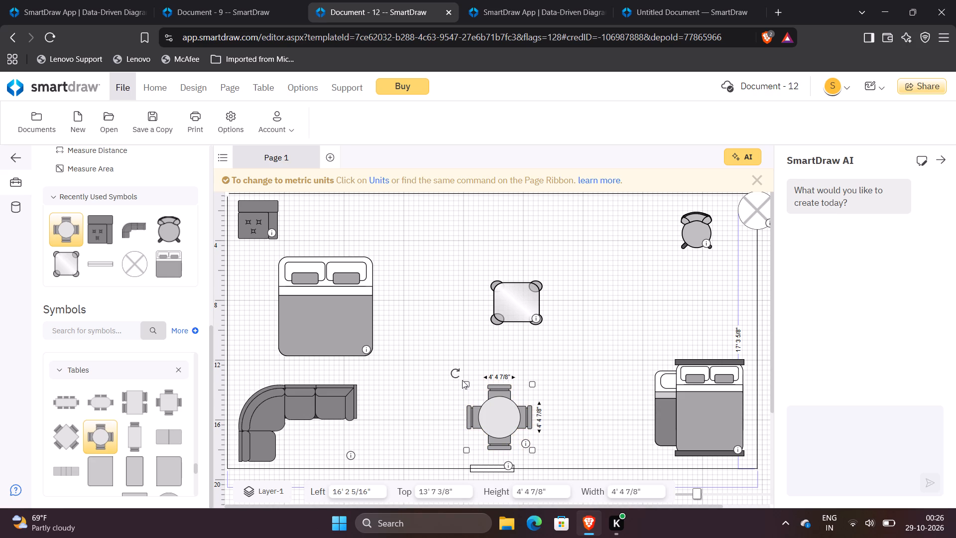
pyautogui.moveTo(462, 380); pyautogui.dragTo(468, 381)
pyautogui.moveTo(468, 381); pyautogui.dragTo(461, 377)
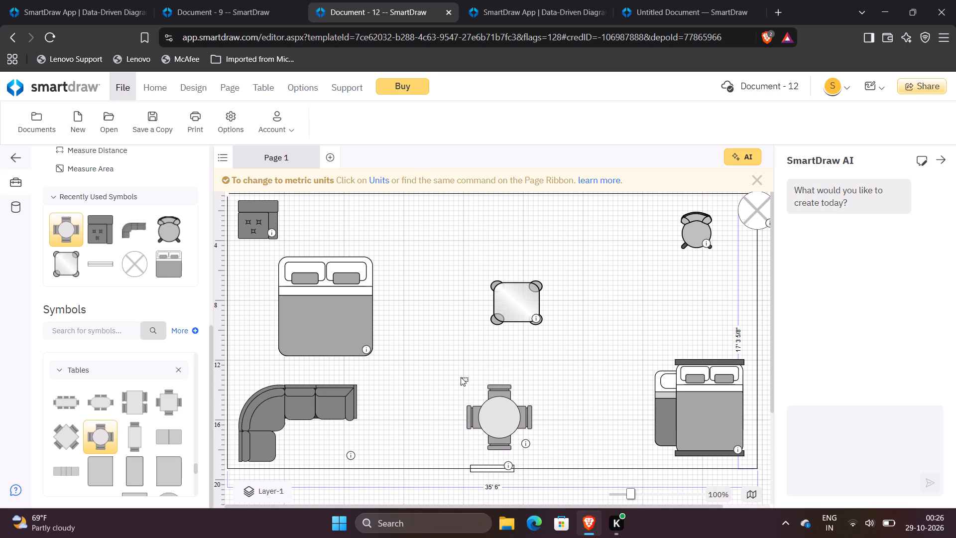
pyautogui.moveTo(461, 377); pyautogui.dragTo(458, 376)
pyautogui.click(430, 365)
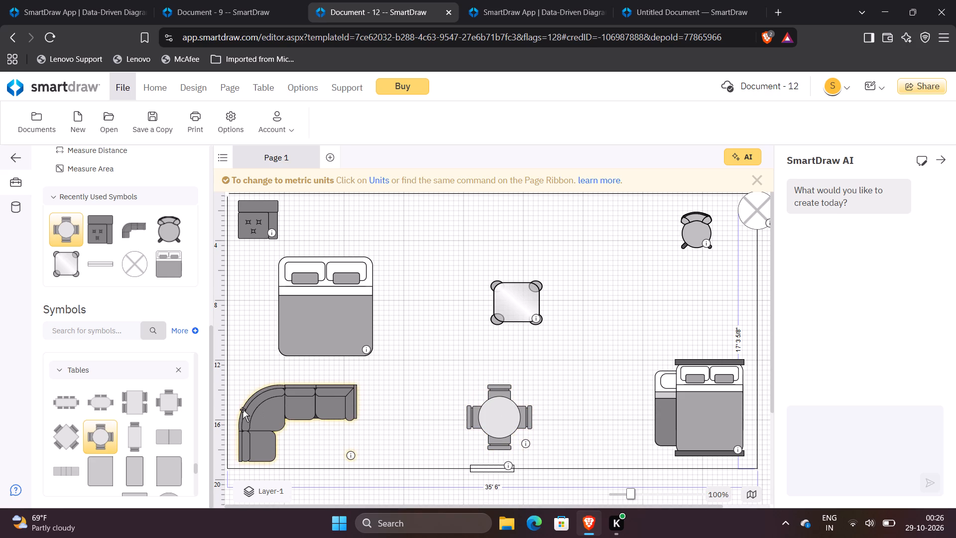
# Insert the Double Door (60") symbol from the door symbols into the floor plan.
pyautogui.scroll(3, 91, 442)
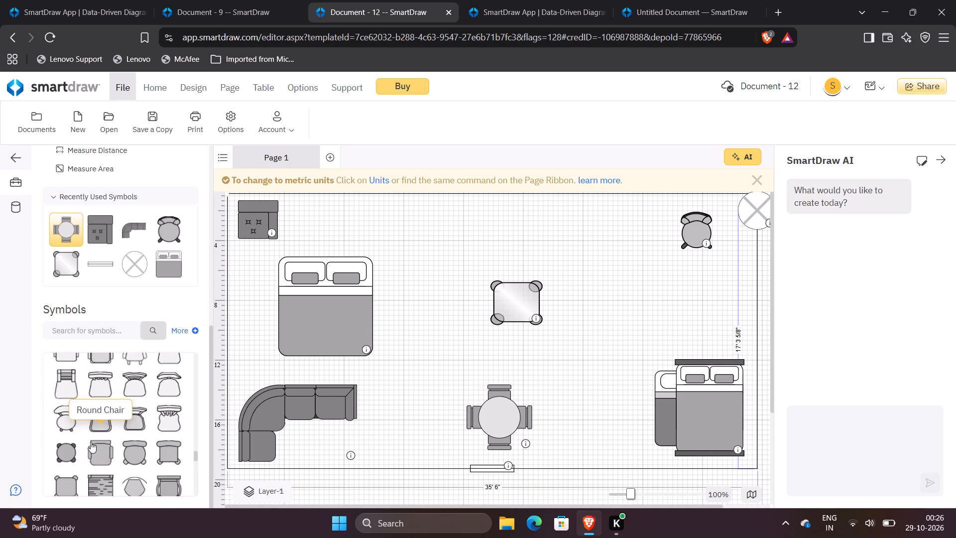
pyautogui.scroll(3, 91, 442)
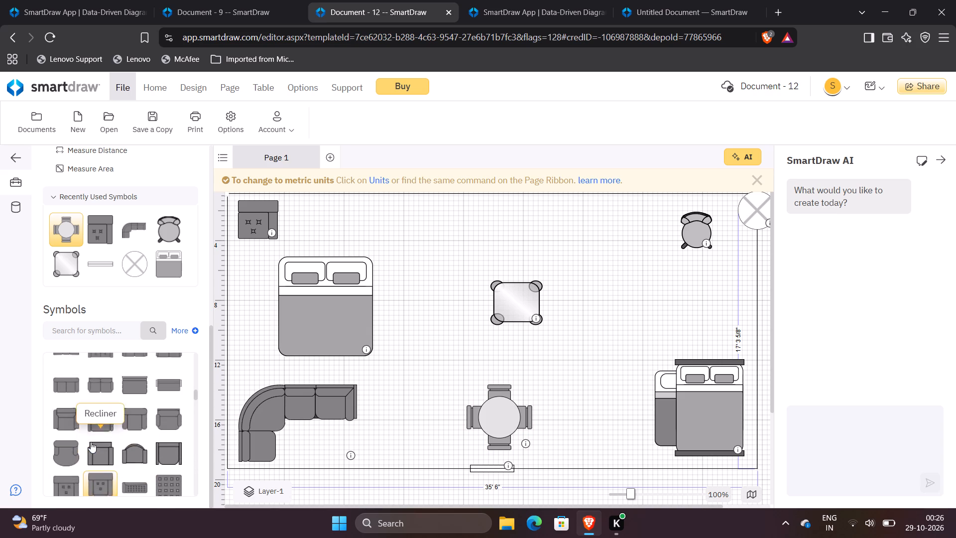
pyautogui.scroll(2, 91, 442)
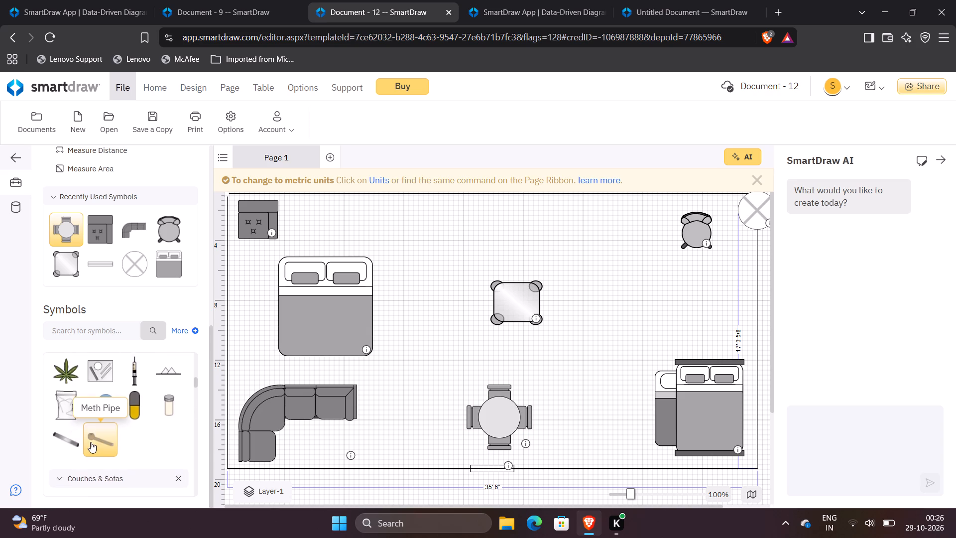
pyautogui.scroll(2, 91, 442)
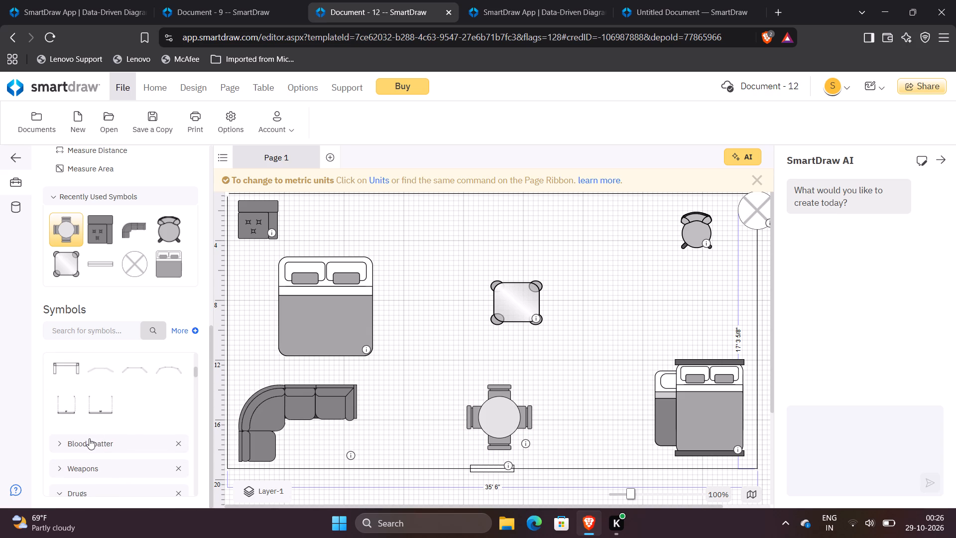
pyautogui.scroll(2, 89, 438)
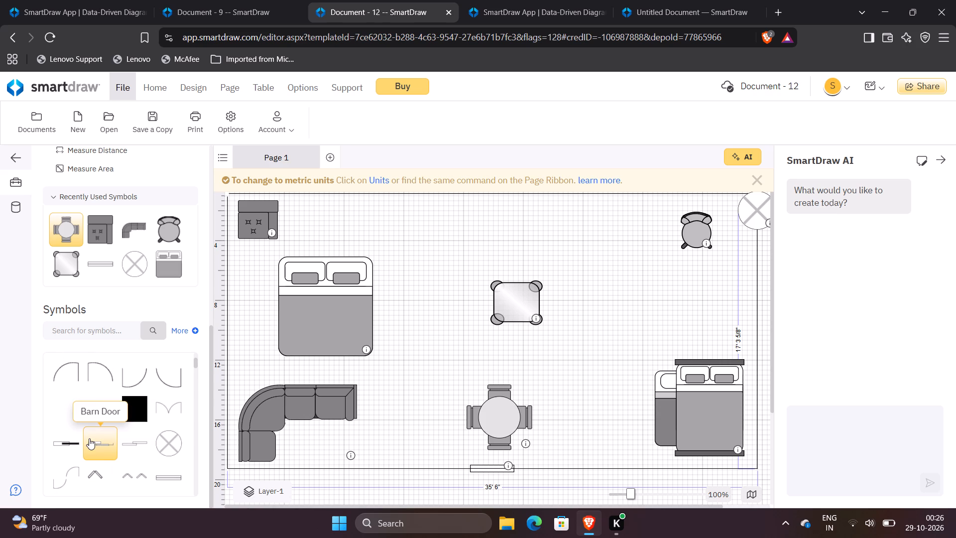
pyautogui.click(170, 416)
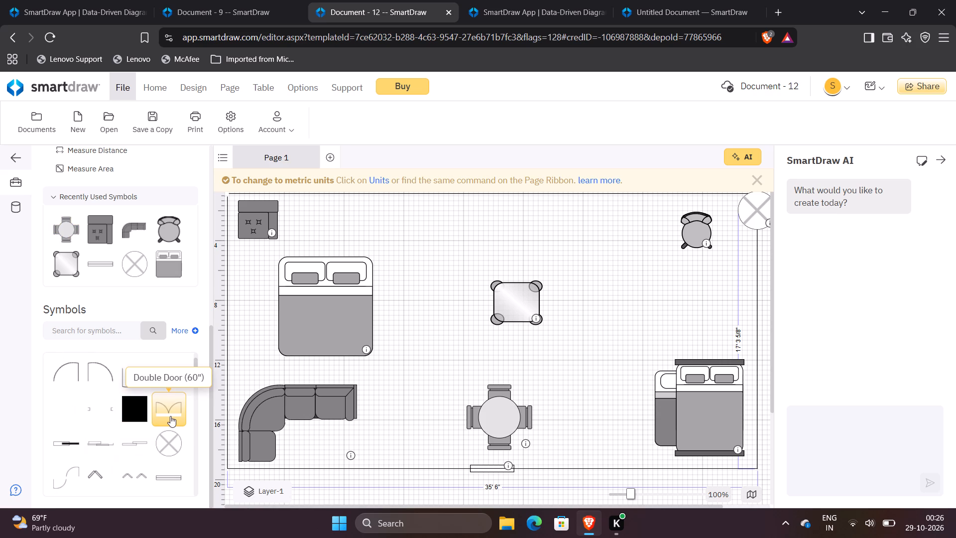
pyautogui.doubleClick(170, 416)
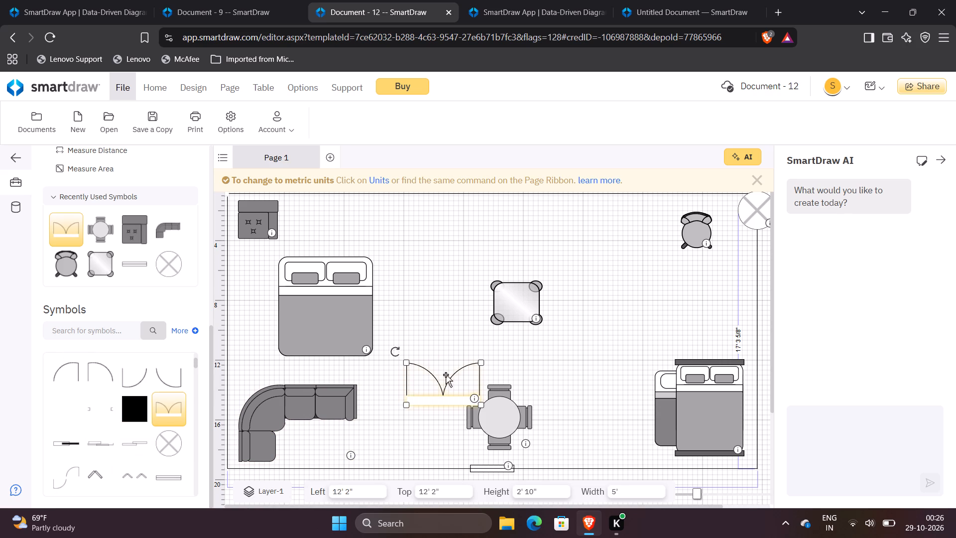
# Place the double door on the outline's bottom wall, between the sectional sofa and the window.
pyautogui.moveTo(446, 375); pyautogui.dragTo(439, 219)
pyautogui.scroll(1, 424, 311)
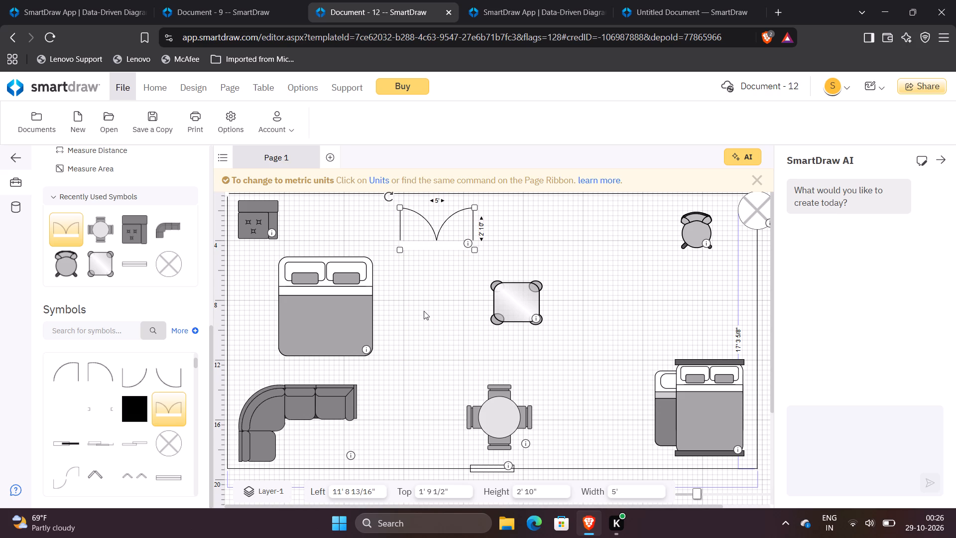
pyautogui.scroll(1, 424, 311)
pyautogui.moveTo(442, 249); pyautogui.dragTo(461, 229)
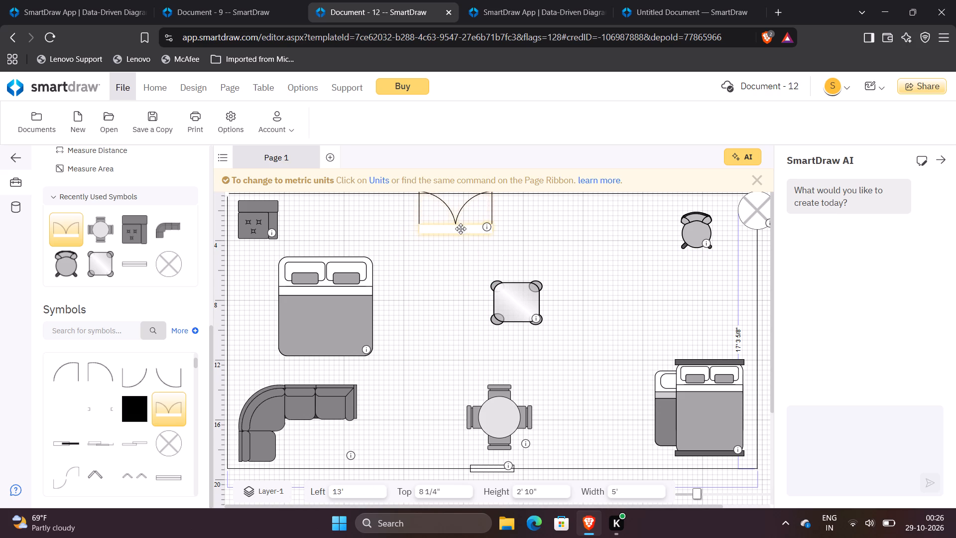
pyautogui.moveTo(461, 229); pyautogui.dragTo(575, 384)
pyautogui.moveTo(575, 384); pyautogui.dragTo(610, 437)
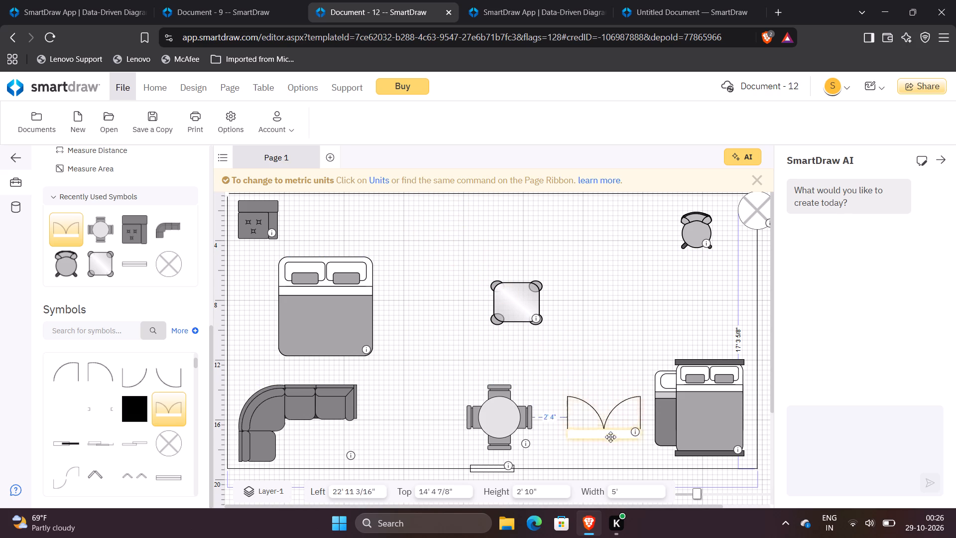
pyautogui.moveTo(610, 437); pyautogui.dragTo(401, 474)
pyautogui.click(428, 369)
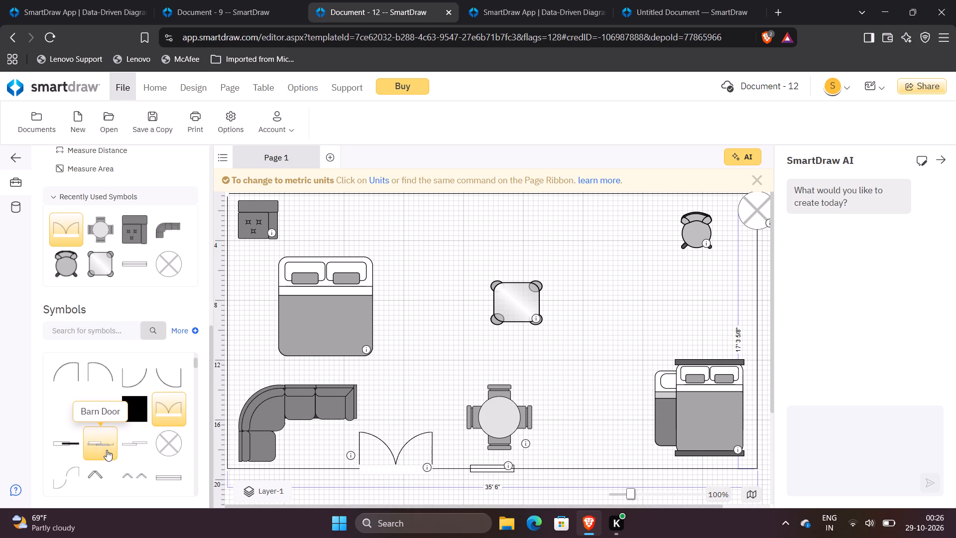
# Insert the Sliding Door symbol and place it along the outline's top wall, between the tufted sofa piece and the chair.
pyautogui.doubleClick(138, 443)
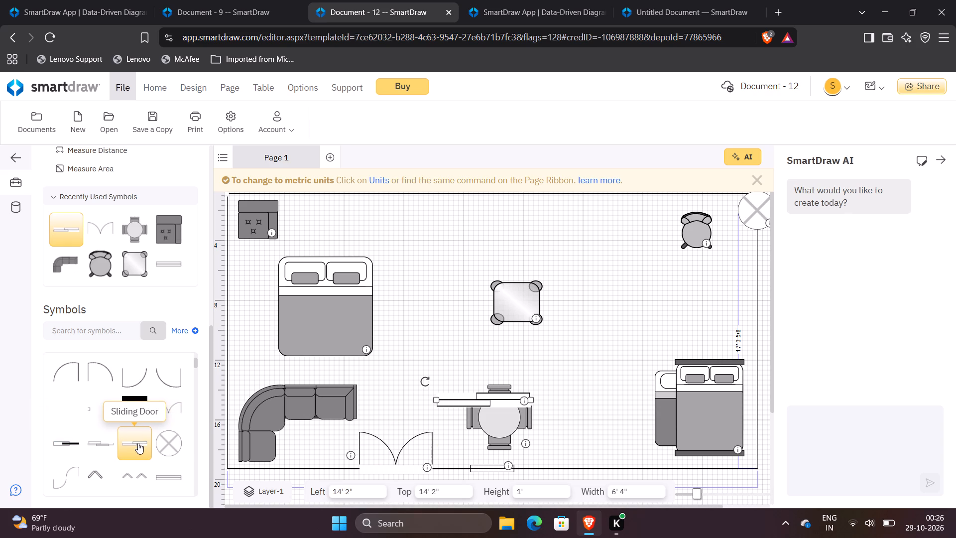
pyautogui.moveTo(445, 404); pyautogui.dragTo(435, 278)
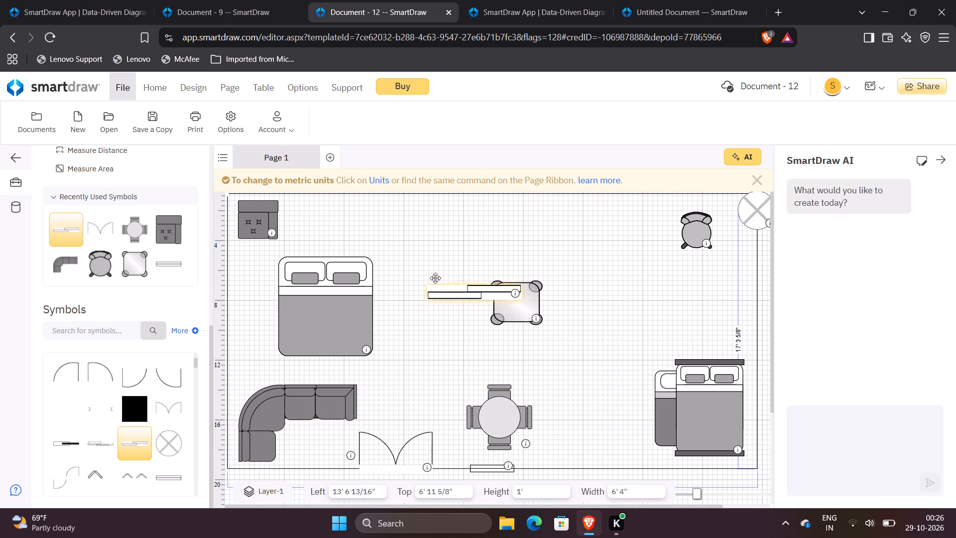
pyautogui.moveTo(435, 278); pyautogui.dragTo(434, 144)
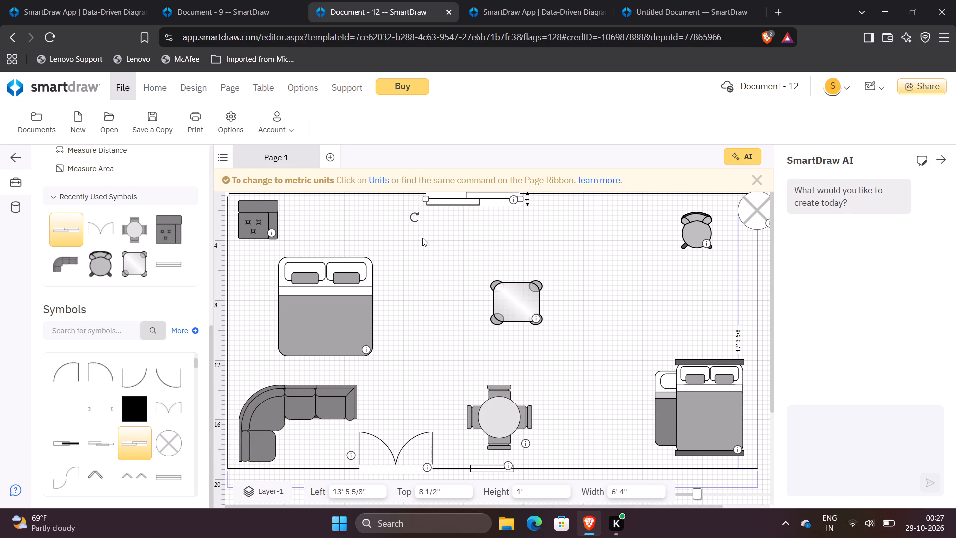
pyautogui.click(425, 258)
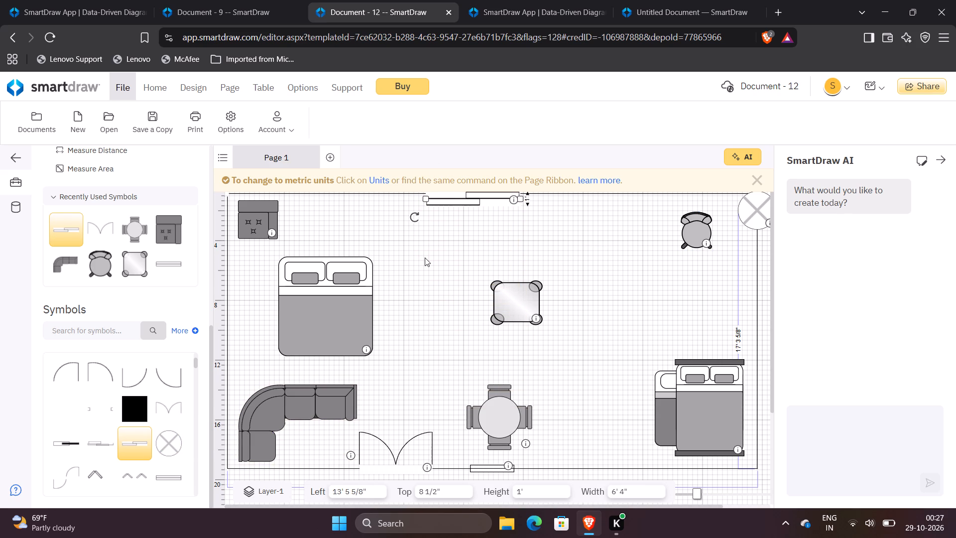
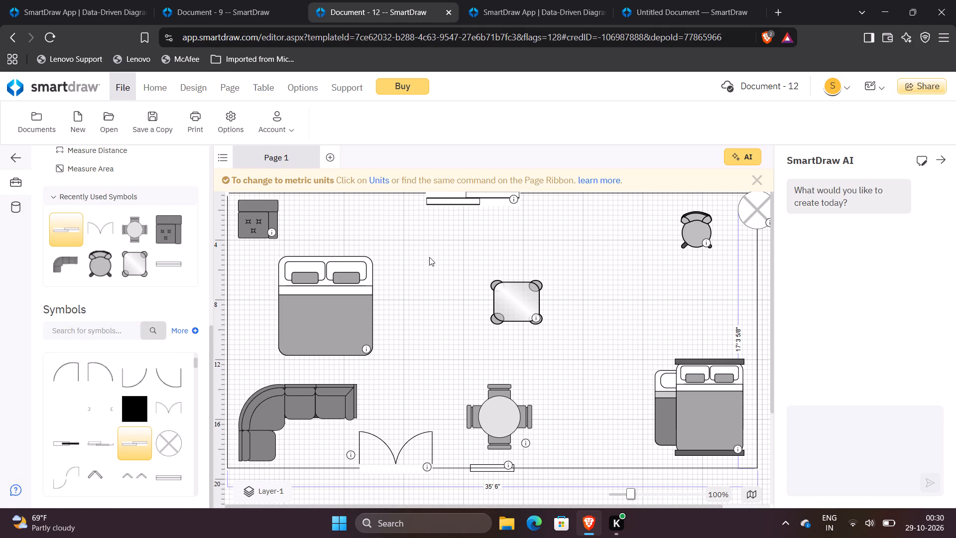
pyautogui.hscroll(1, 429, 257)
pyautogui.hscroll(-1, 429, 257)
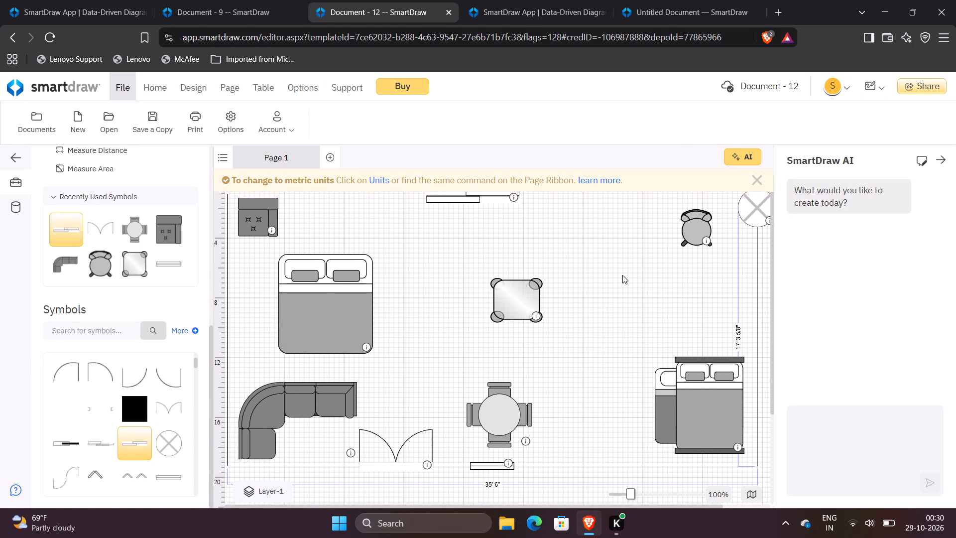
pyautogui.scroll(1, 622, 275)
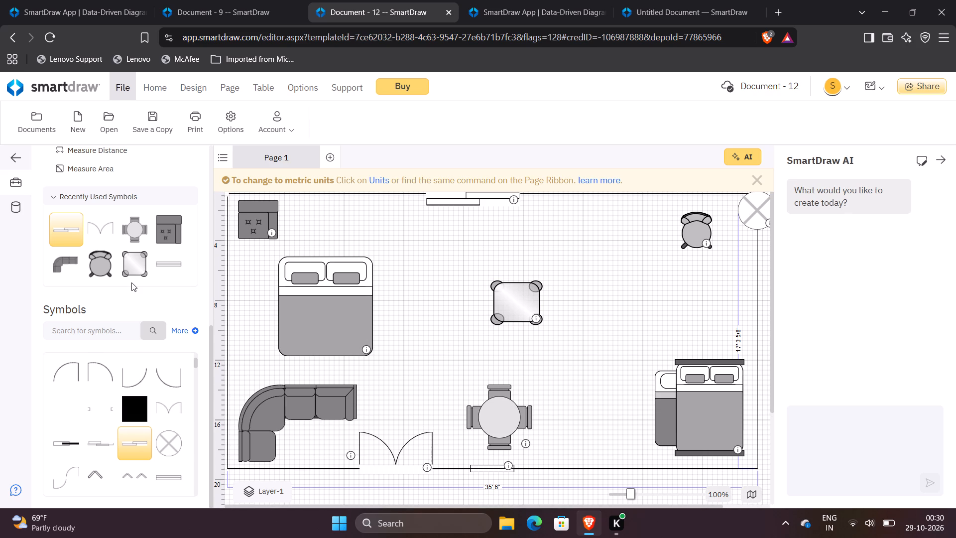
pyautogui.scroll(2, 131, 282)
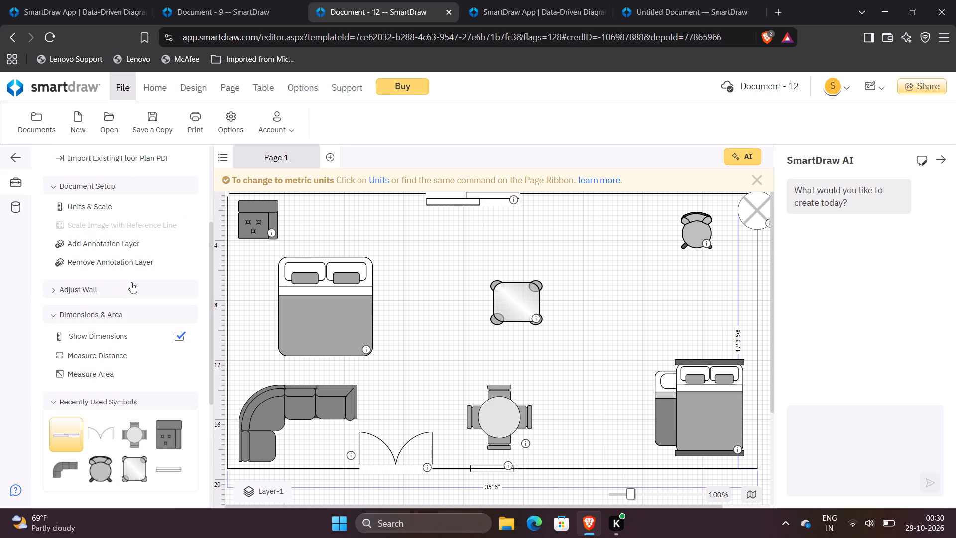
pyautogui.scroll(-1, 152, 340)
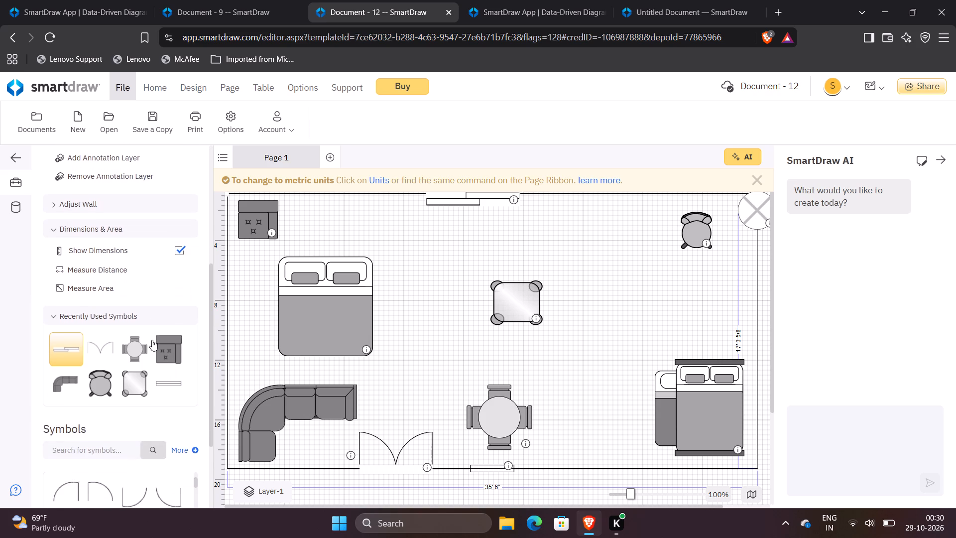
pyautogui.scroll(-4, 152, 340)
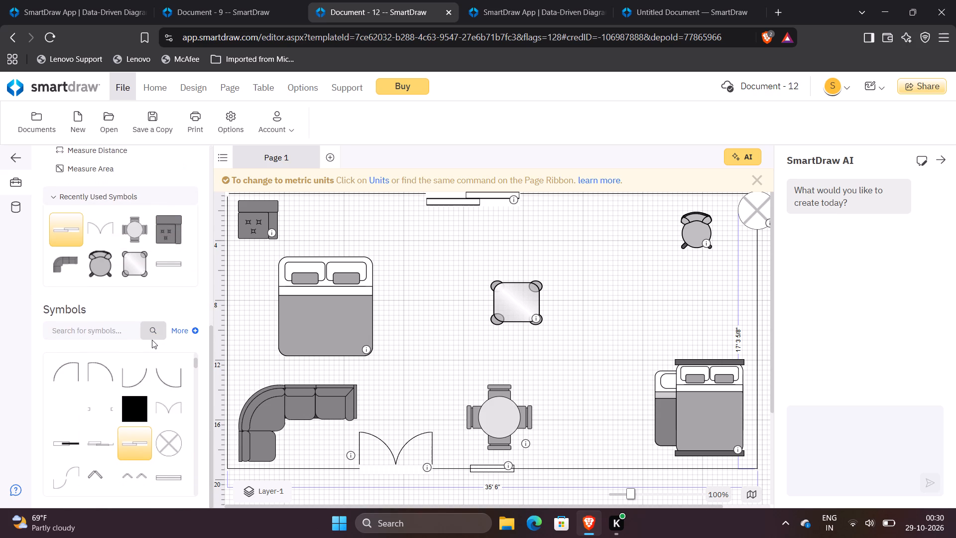
# Insert the dark red spatter symbol that precedes Arterial Spray (On Ground) in the Blood Spatter symbol category.
pyautogui.scroll(-1, 152, 340)
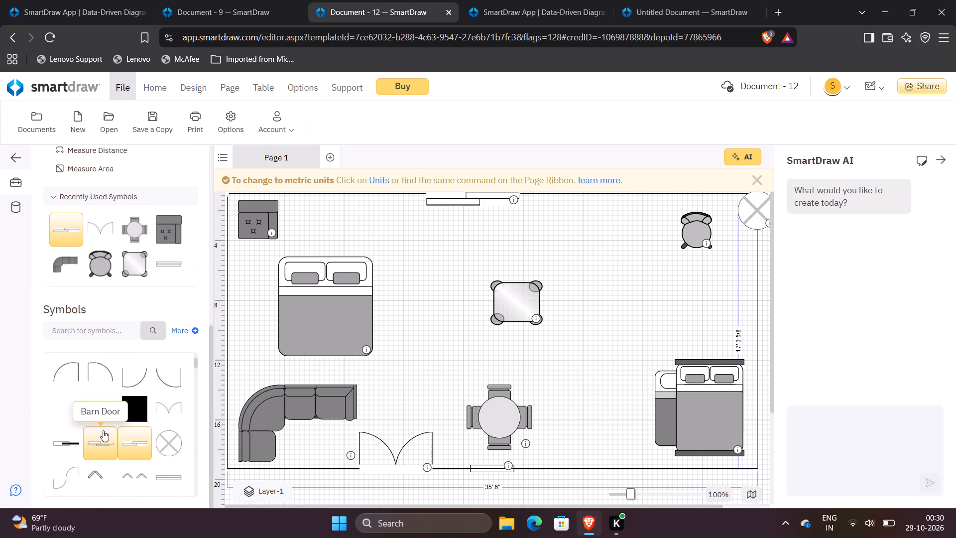
pyautogui.scroll(-2, 103, 430)
pyautogui.scroll(1, 103, 430)
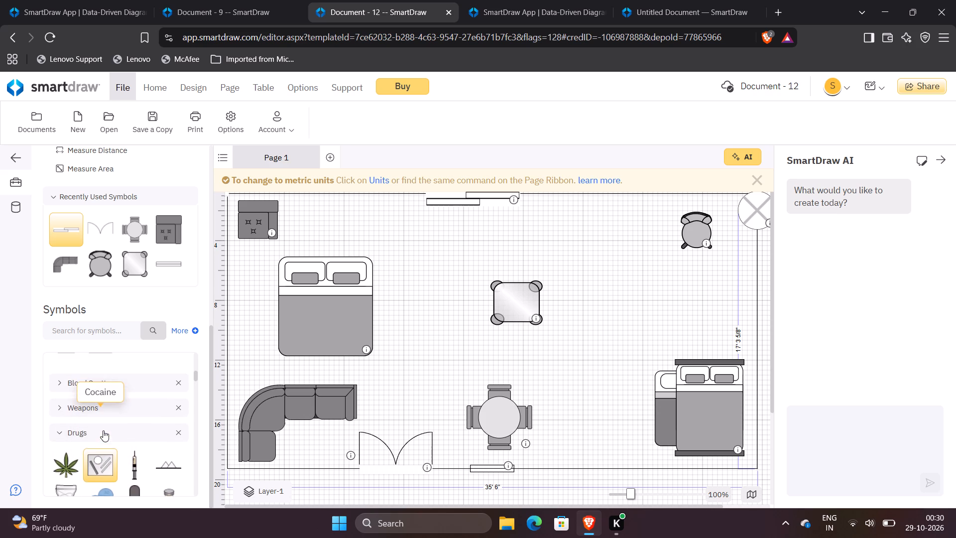
pyautogui.click(79, 382)
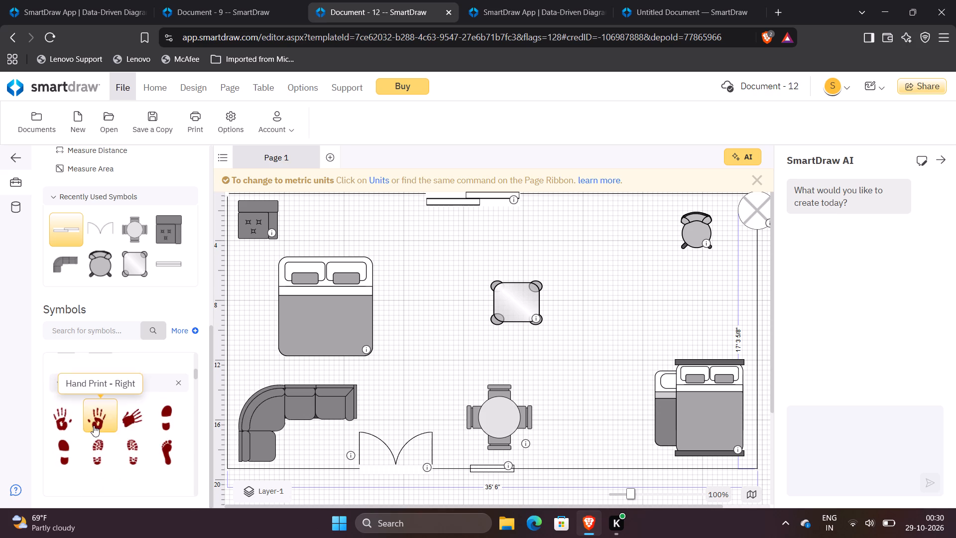
pyautogui.scroll(-3, 97, 433)
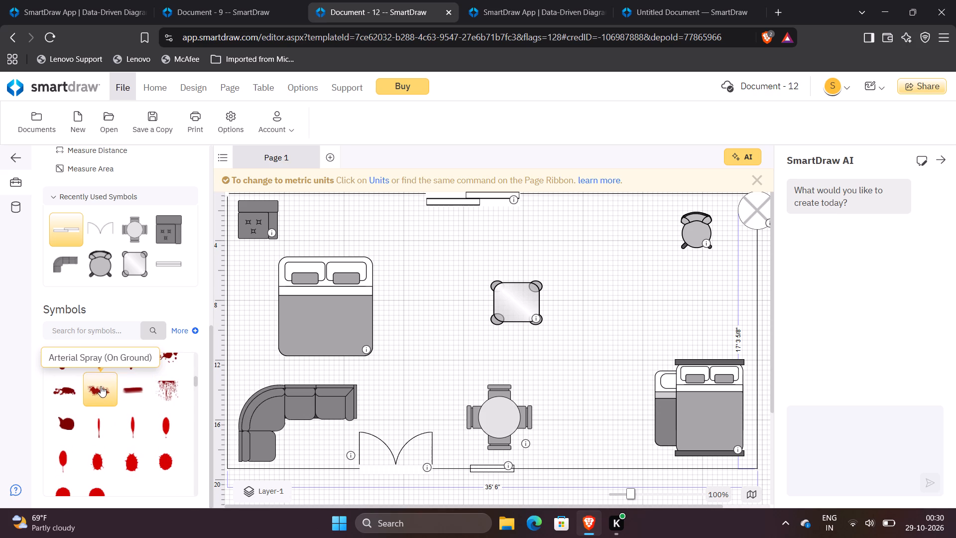
pyautogui.doubleClick(72, 388)
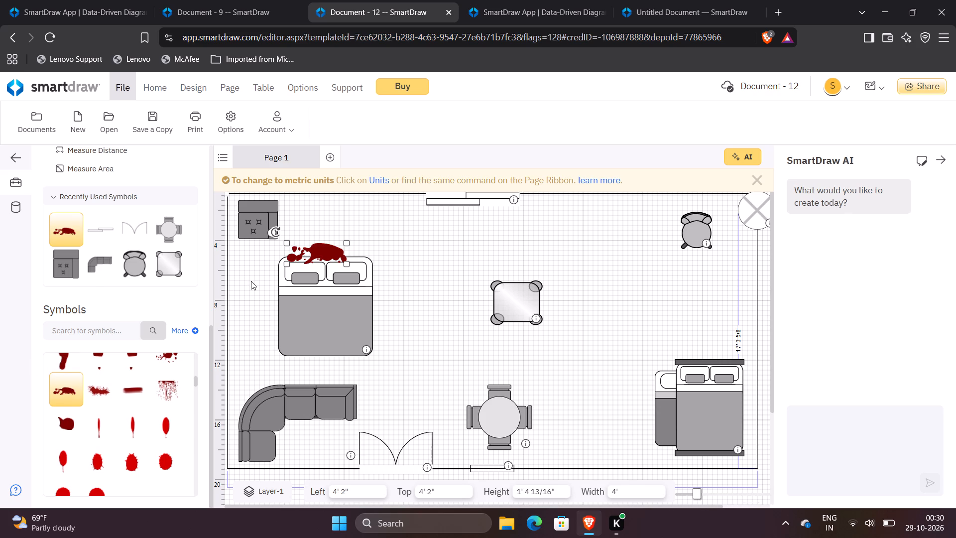
# Place the blood spatter on open floor between the square table and the lower bed, about 22' from left and 10' 10" from top.
pyautogui.moveTo(312, 253); pyautogui.dragTo(460, 343)
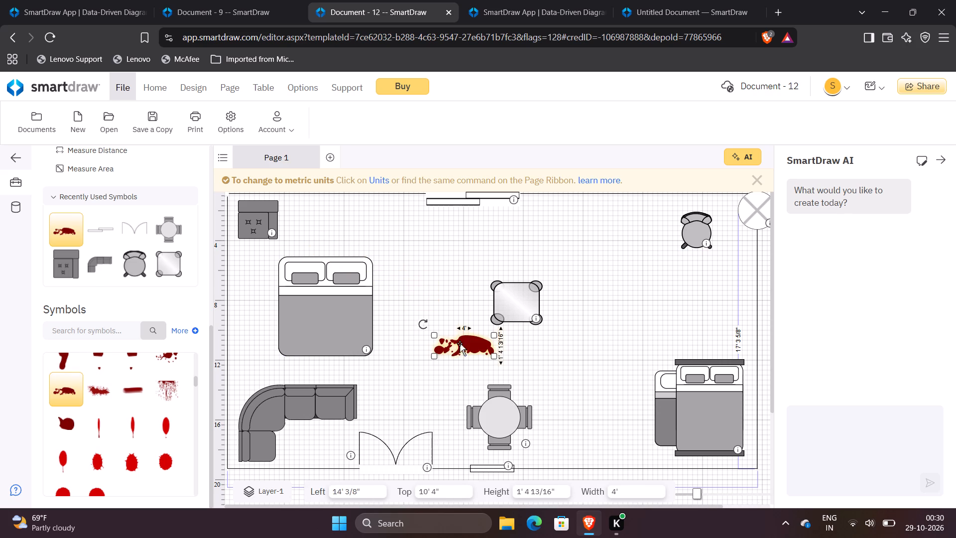
pyautogui.click(460, 343)
pyautogui.moveTo(460, 343); pyautogui.dragTo(569, 422)
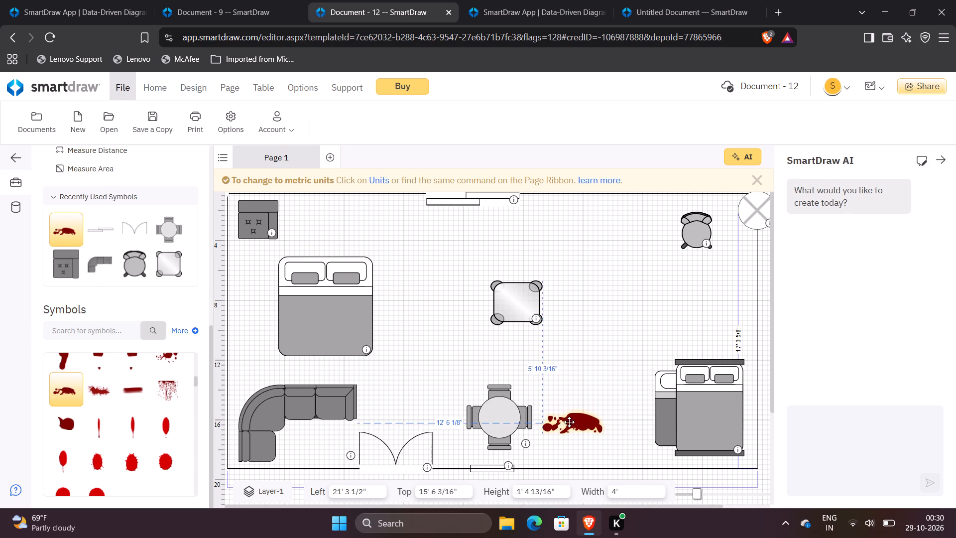
pyautogui.moveTo(569, 422); pyautogui.dragTo(563, 389)
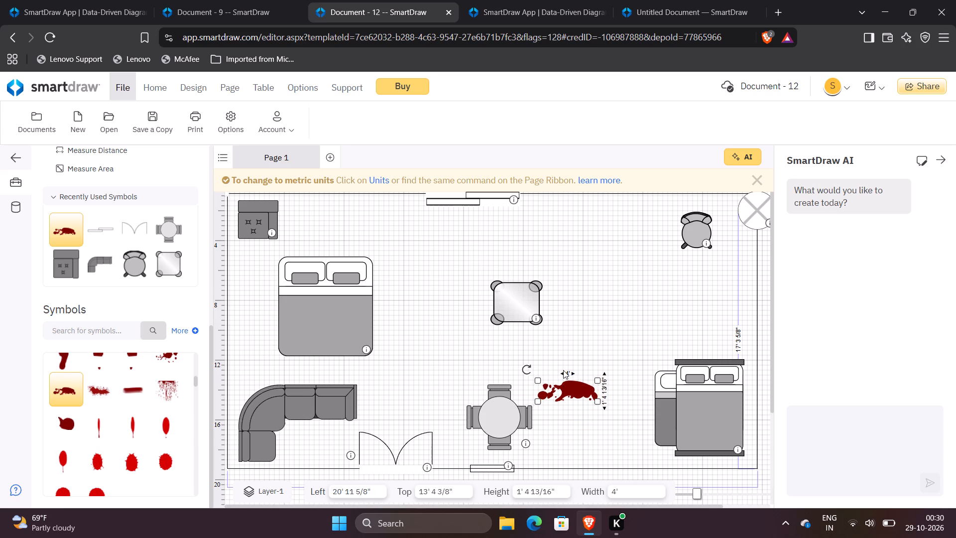
pyautogui.moveTo(562, 383); pyautogui.dragTo(490, 409)
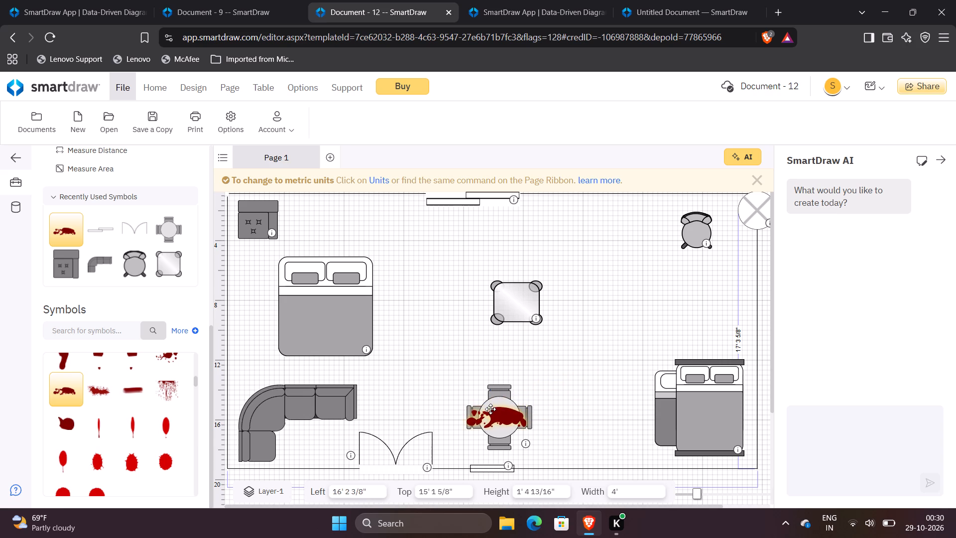
pyautogui.moveTo(490, 409); pyautogui.dragTo(577, 345)
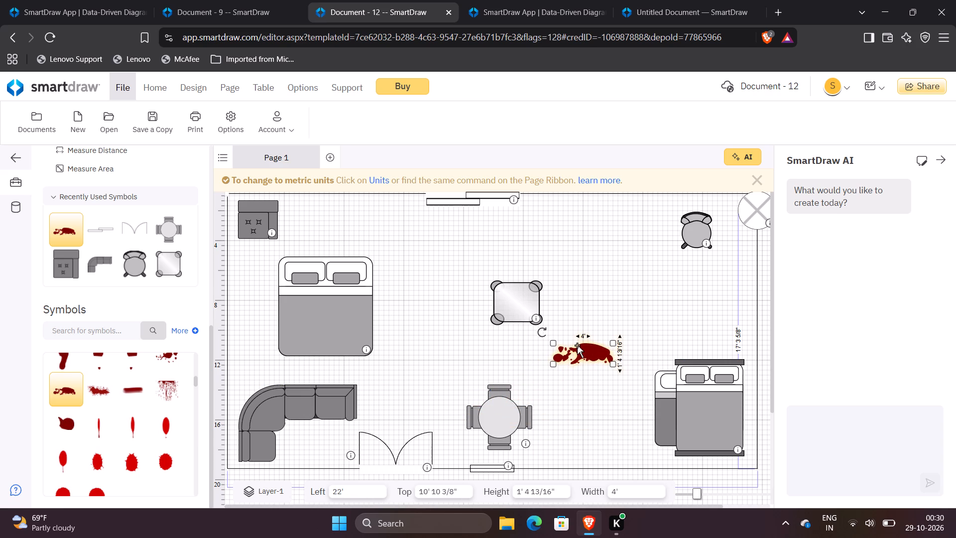
pyautogui.moveTo(551, 361); pyautogui.dragTo(549, 371)
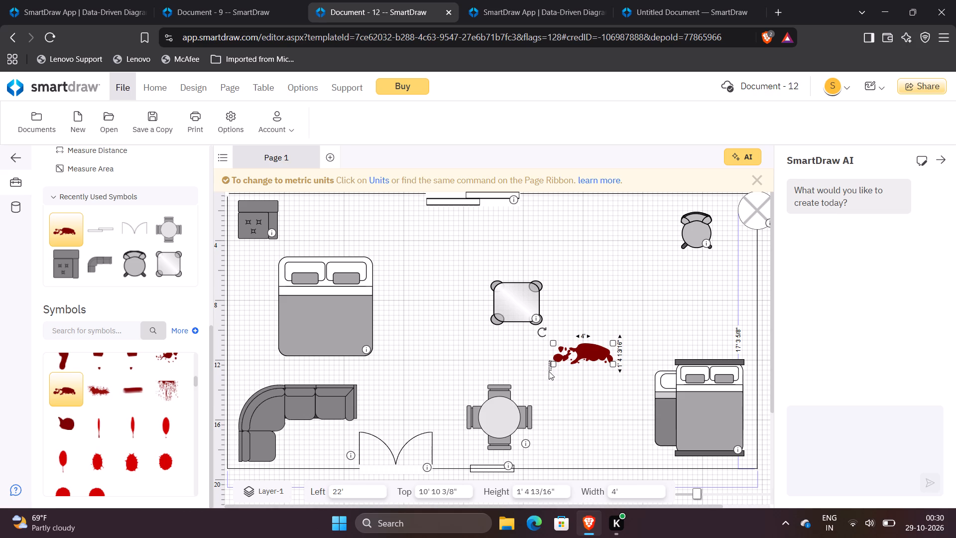
pyautogui.moveTo(549, 371); pyautogui.dragTo(556, 366)
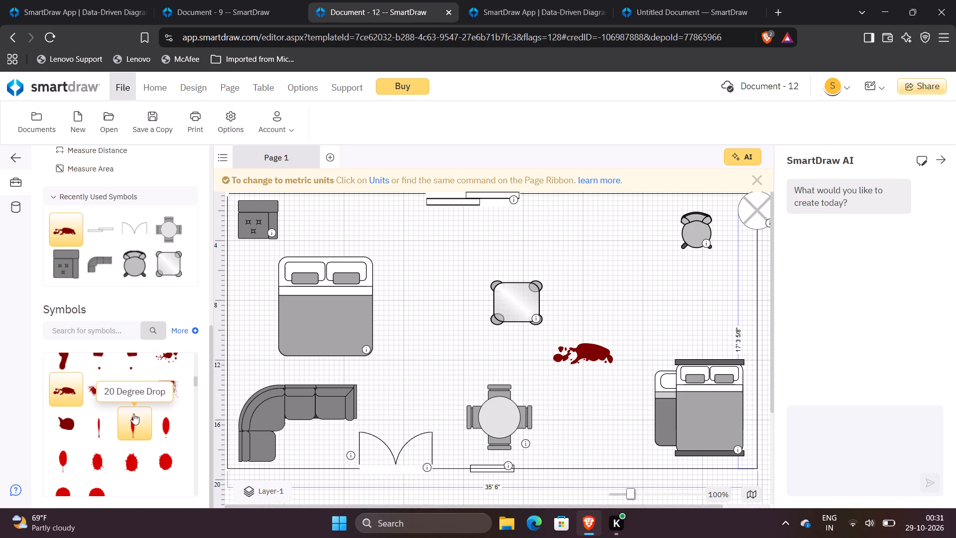
# Insert the Hand Print - Right blood symbol on the large bed's blanket and shrink it to about 10" wide and 12" high.
pyautogui.scroll(1, 133, 413)
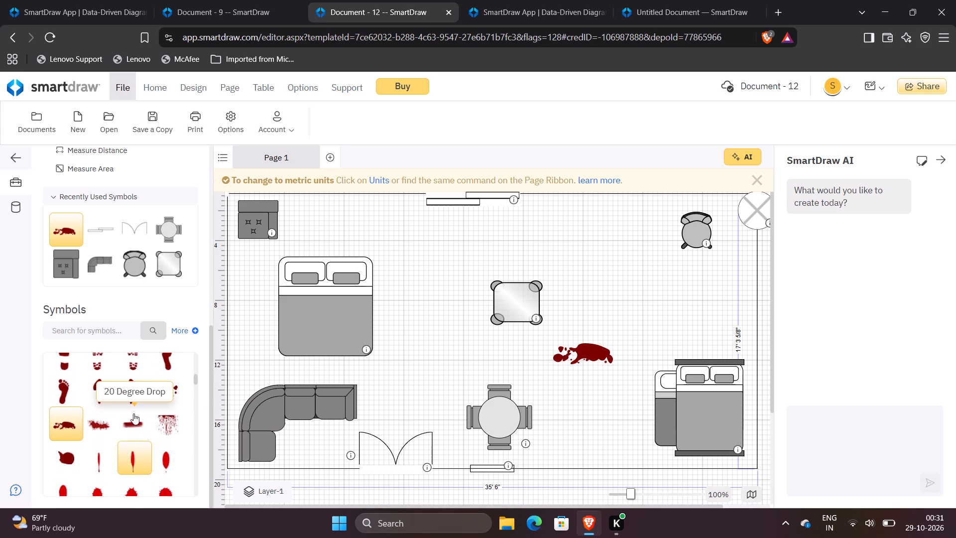
pyautogui.scroll(3, 133, 413)
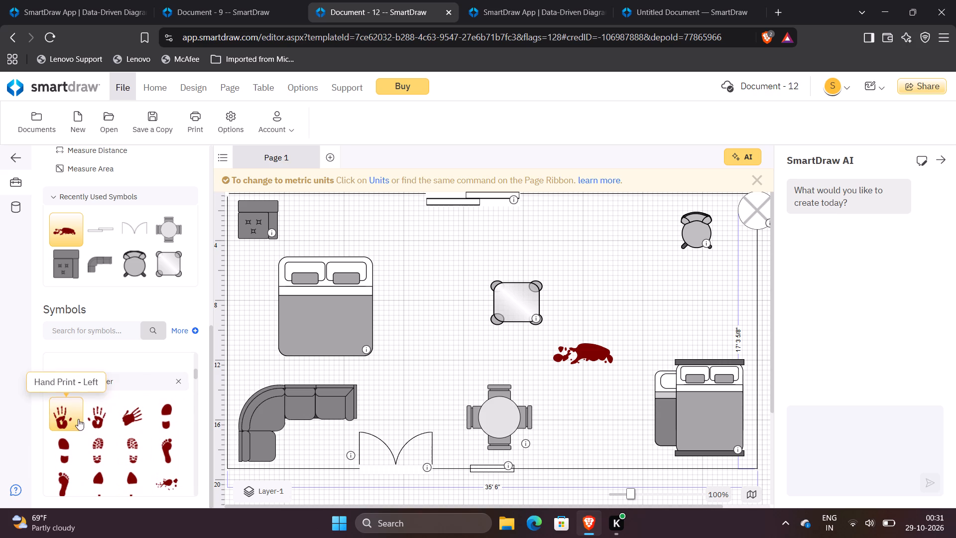
pyautogui.doubleClick(95, 414)
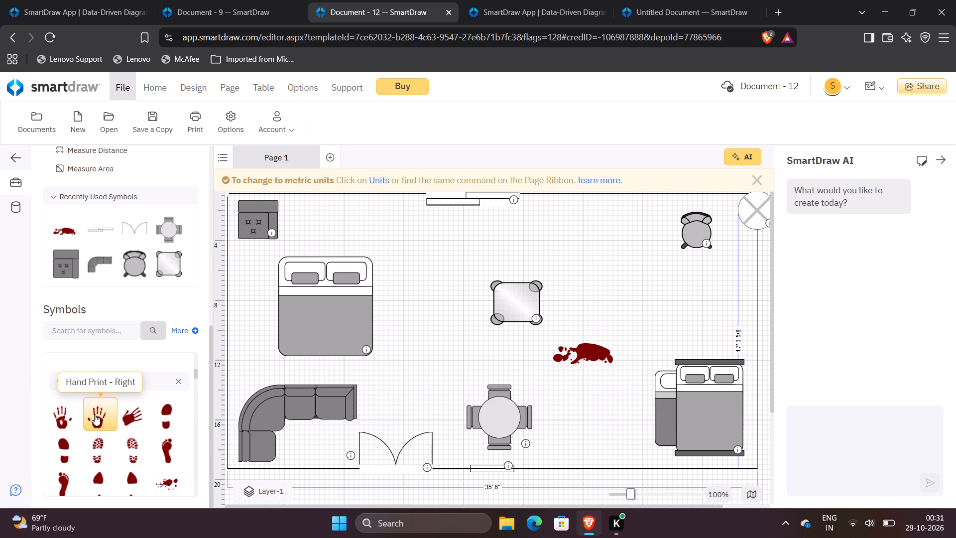
pyautogui.moveTo(327, 289); pyautogui.dragTo(335, 296)
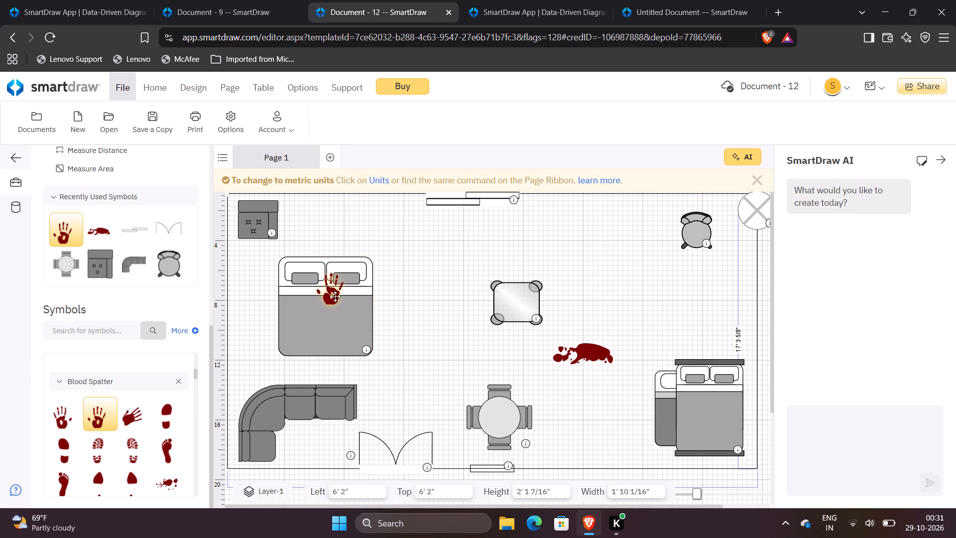
pyautogui.moveTo(335, 296); pyautogui.dragTo(350, 317)
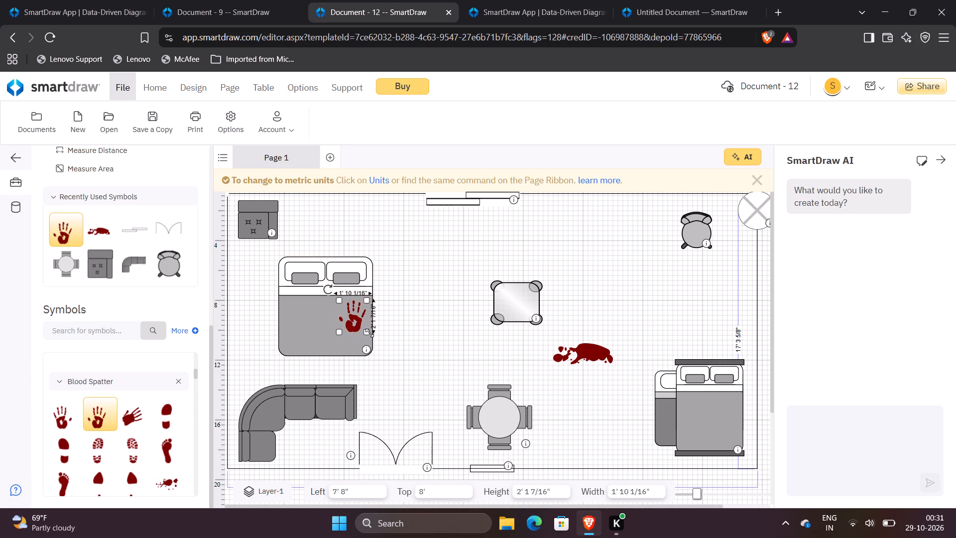
pyautogui.moveTo(365, 330); pyautogui.dragTo(360, 324)
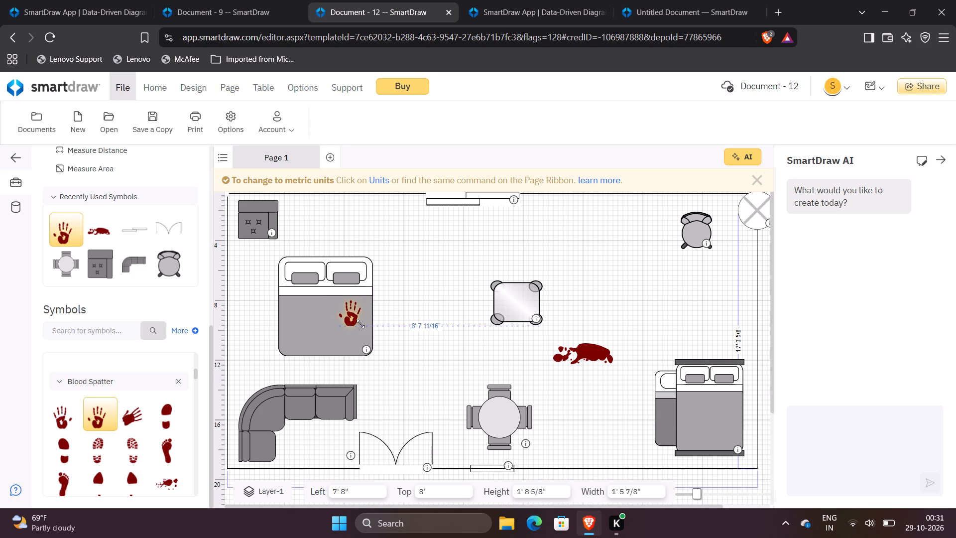
pyautogui.moveTo(360, 324); pyautogui.dragTo(350, 319)
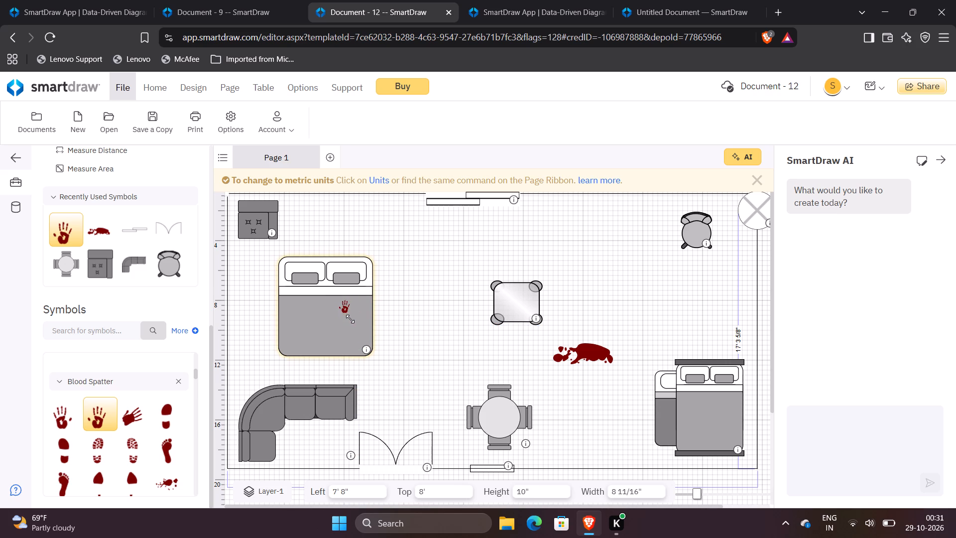
pyautogui.moveTo(350, 319); pyautogui.dragTo(352, 319)
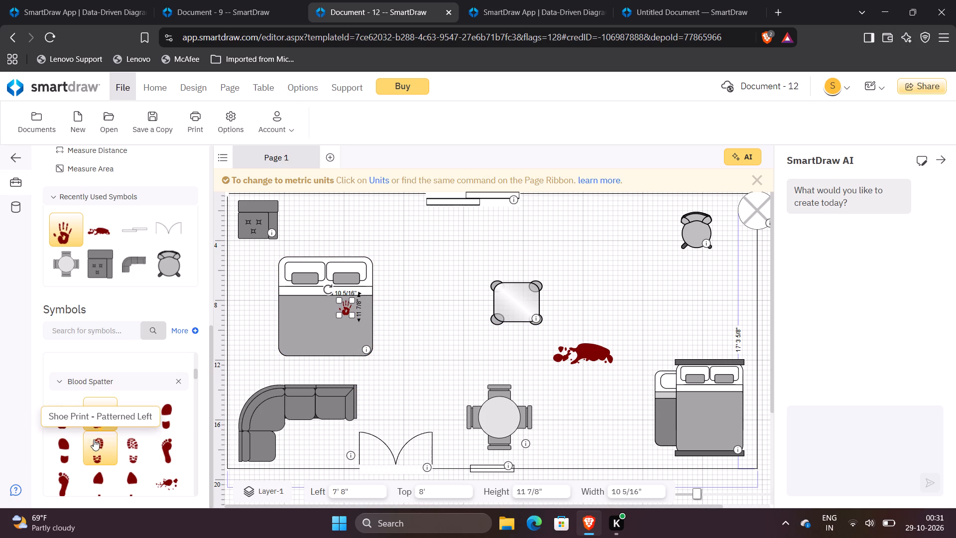
# Insert the Hand Print - Left blood symbol, shrink it to about 10" wide and 12" high, and place it just left of the right hand print.
pyautogui.doubleClick(50, 418)
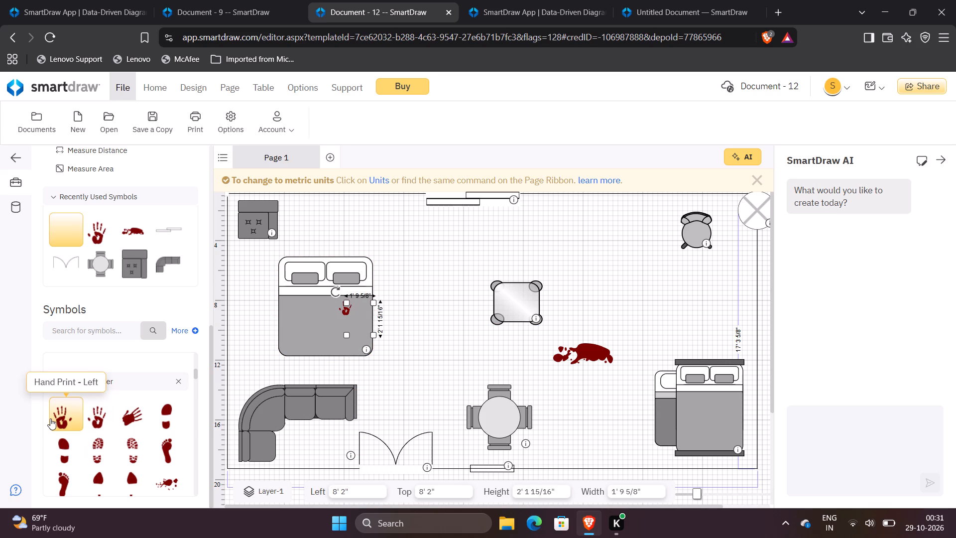
pyautogui.moveTo(358, 333); pyautogui.dragTo(334, 331)
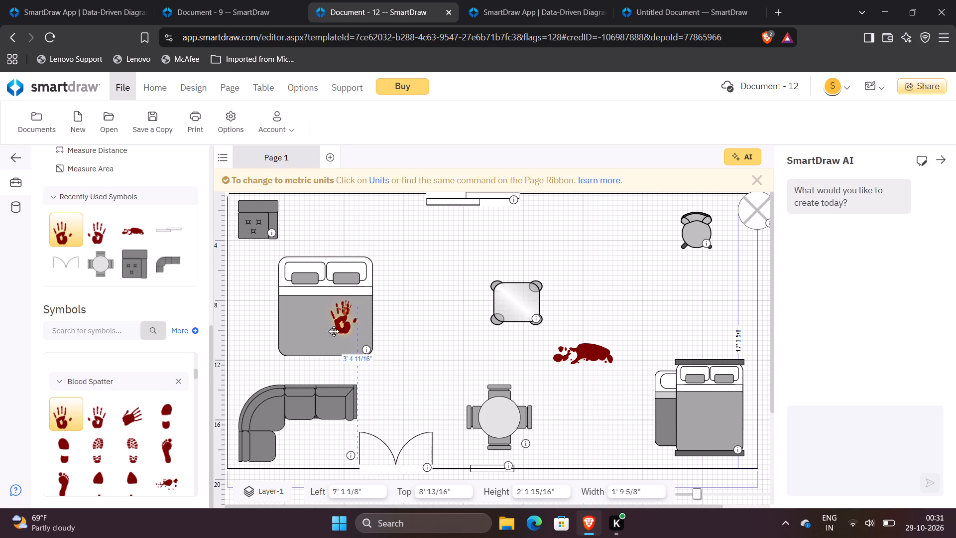
pyautogui.moveTo(334, 331); pyautogui.dragTo(309, 326)
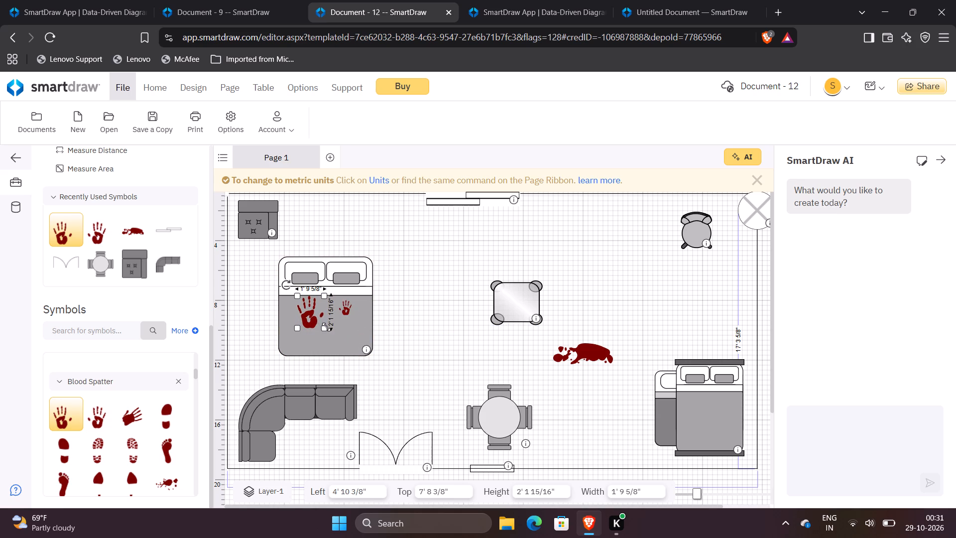
pyautogui.moveTo(326, 331); pyautogui.dragTo(313, 321)
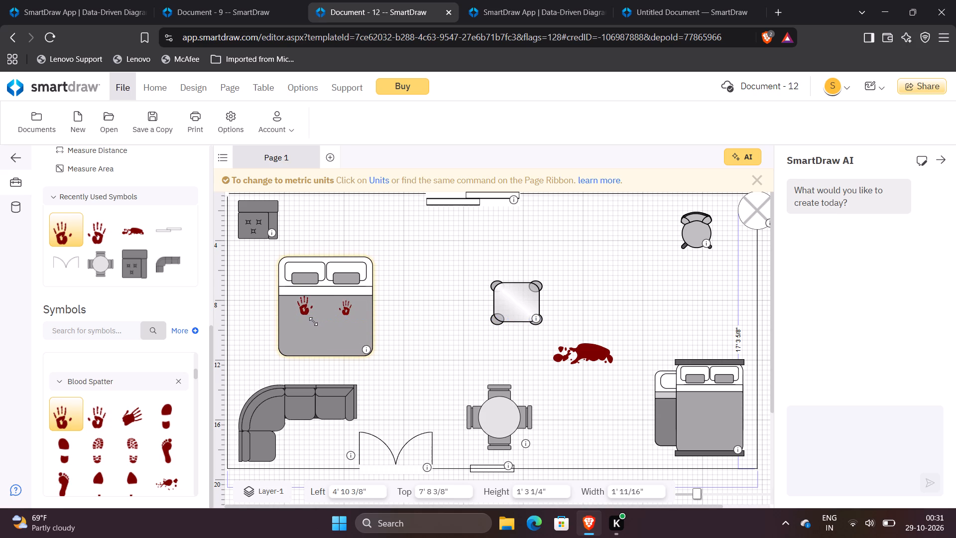
pyautogui.moveTo(313, 321); pyautogui.dragTo(310, 321)
pyautogui.moveTo(305, 305); pyautogui.dragTo(319, 309)
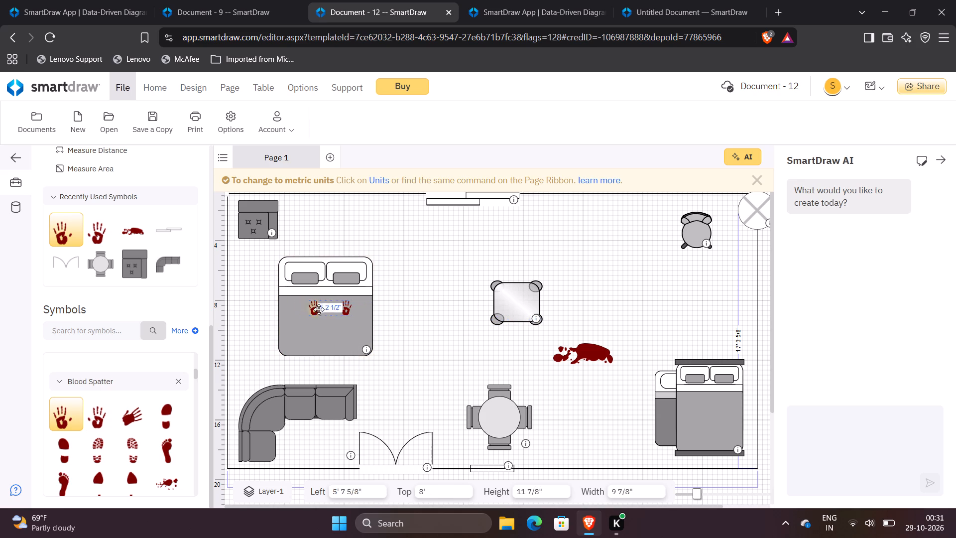
pyautogui.moveTo(319, 309); pyautogui.dragTo(333, 310)
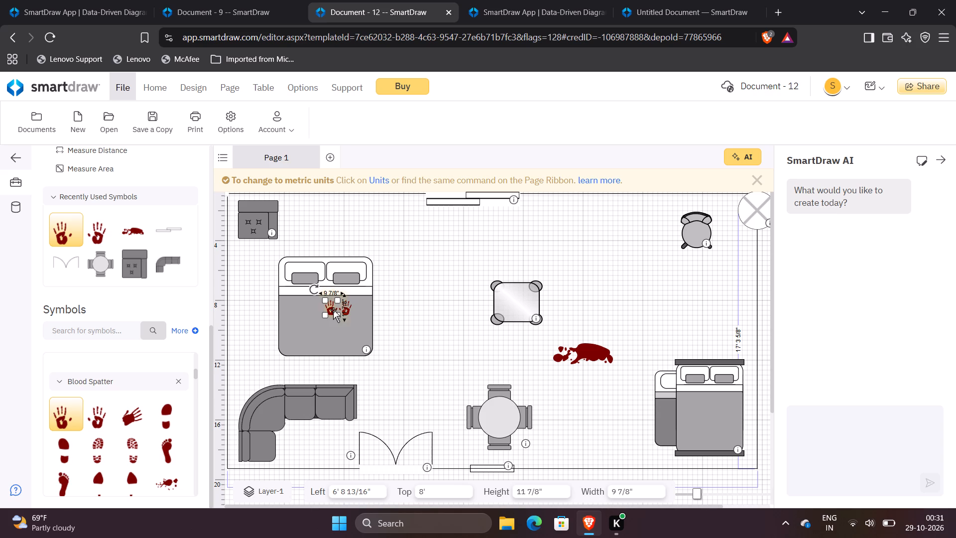
pyautogui.click(348, 375)
pyautogui.click(393, 372)
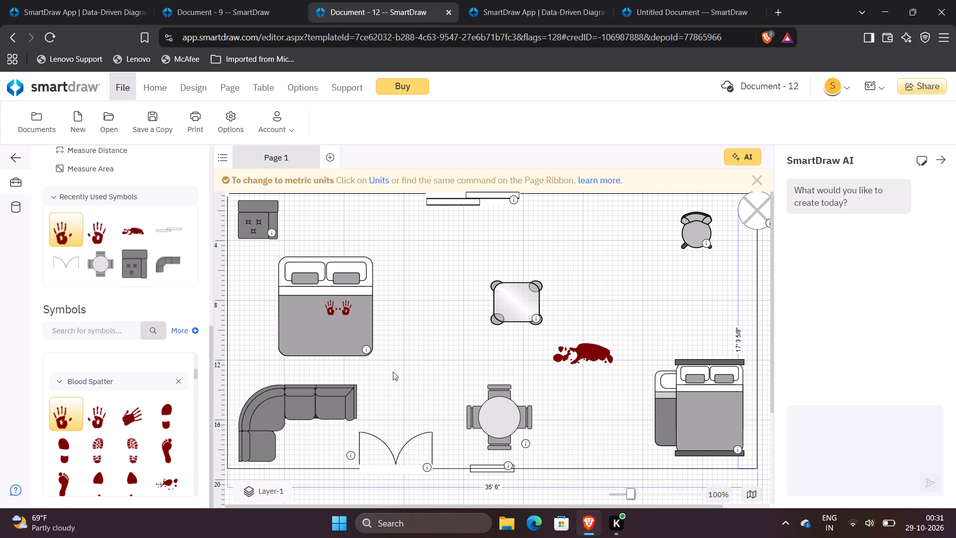
# Expand the Weapons symbol category to show its symbols.
pyautogui.scroll(-2, 98, 451)
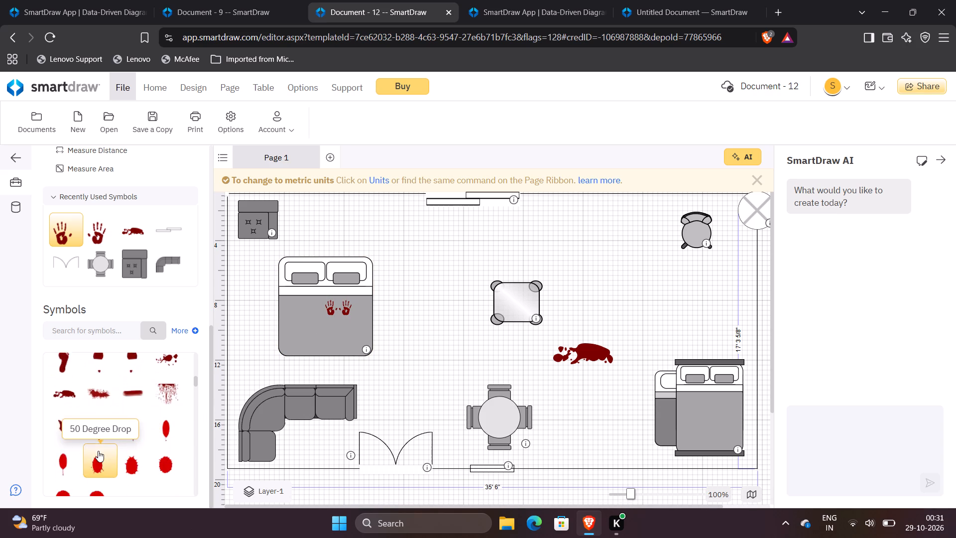
pyautogui.scroll(-1, 98, 451)
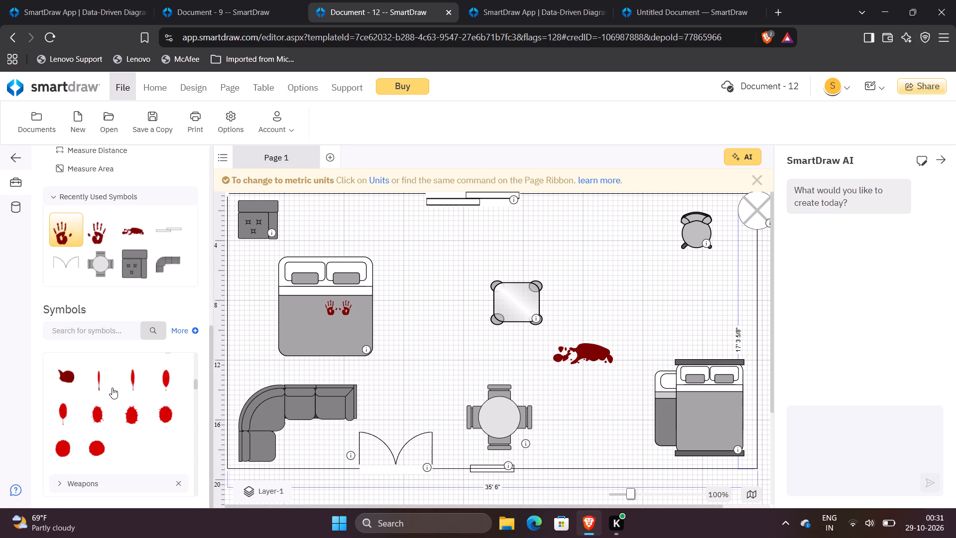
pyautogui.scroll(-1, 112, 388)
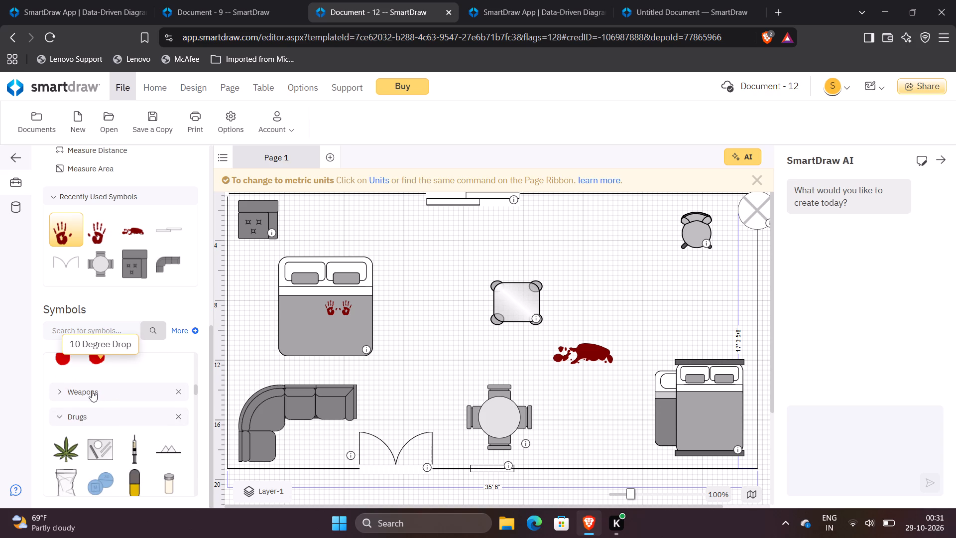
pyautogui.click(92, 391)
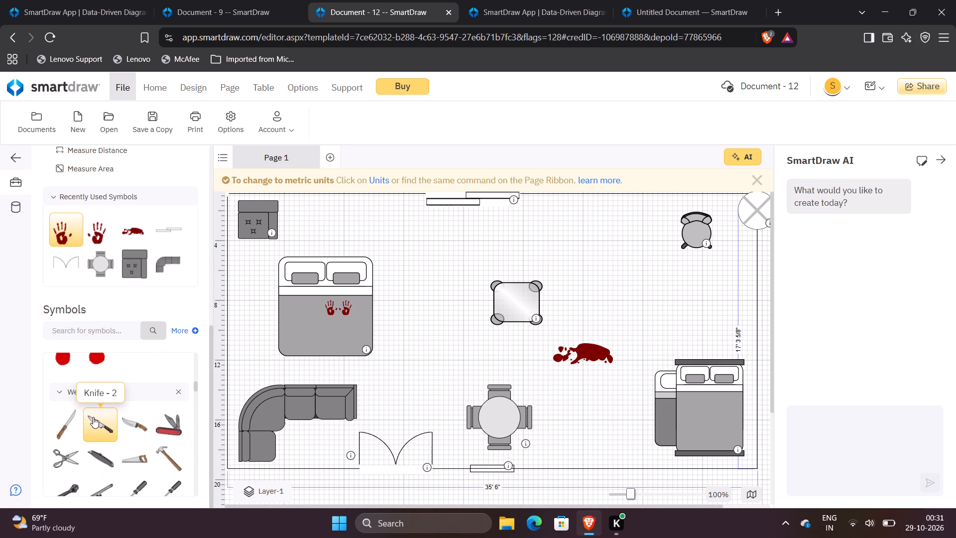
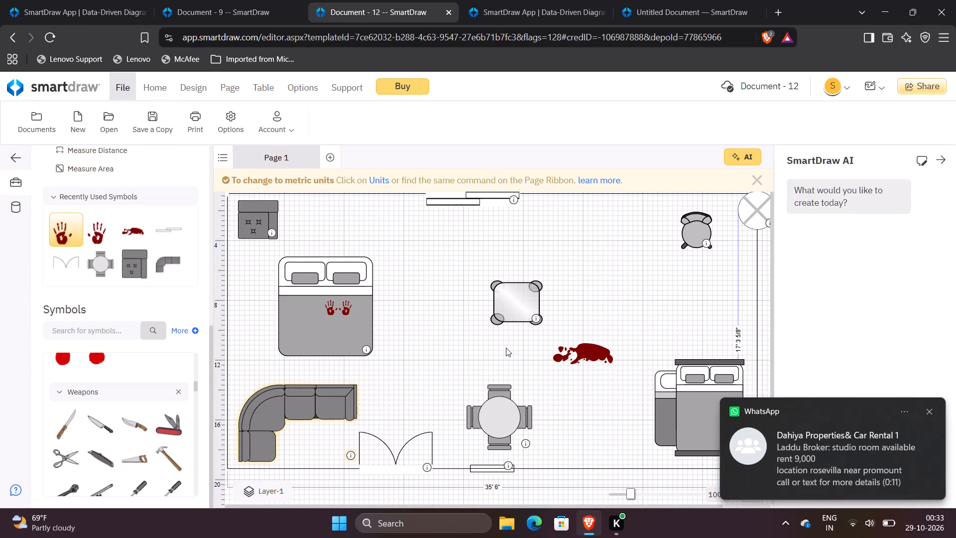
# Dismiss the WhatsApp notification covering the corner of the floor plan.
pyautogui.click(928, 412)
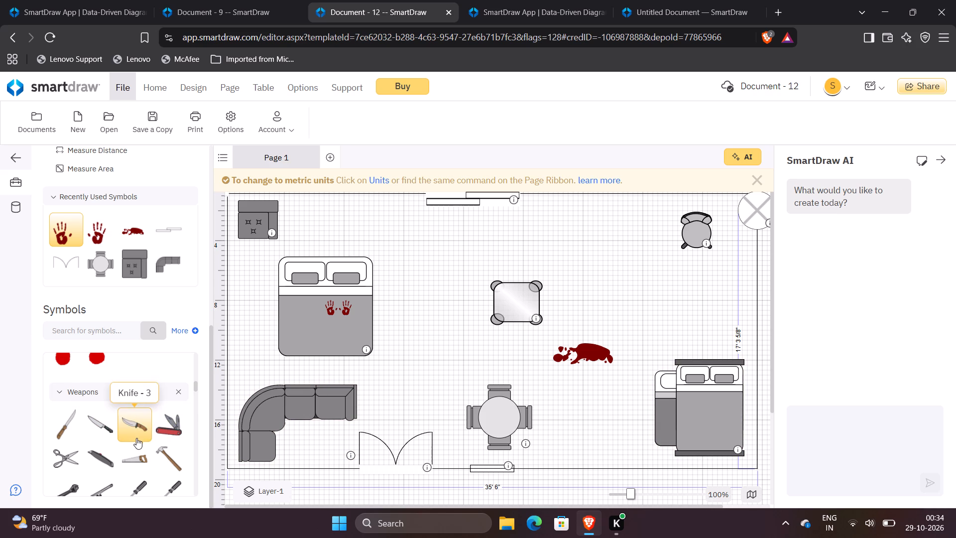
# Insert the Bullet Shell weapon symbol between the large bed and square table, about 14' 1" from left, and shrink it to about 12" by 10".
pyautogui.scroll(-2, 131, 467)
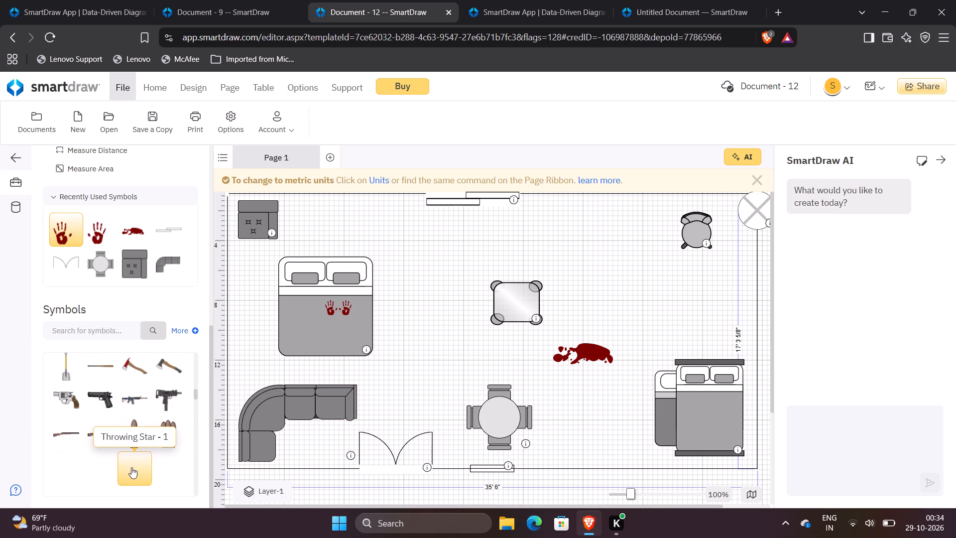
pyautogui.scroll(-1, 131, 467)
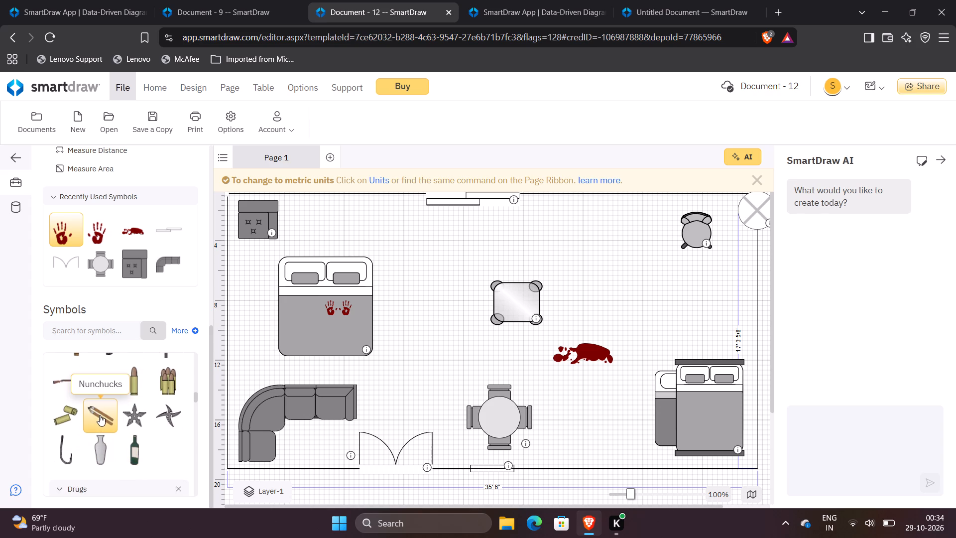
pyautogui.doubleClick(78, 399)
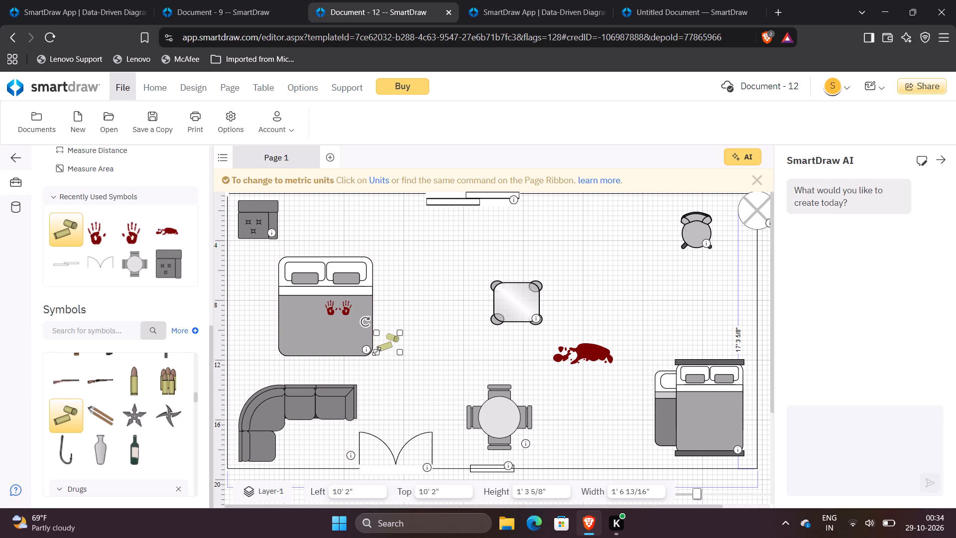
pyautogui.click(377, 351)
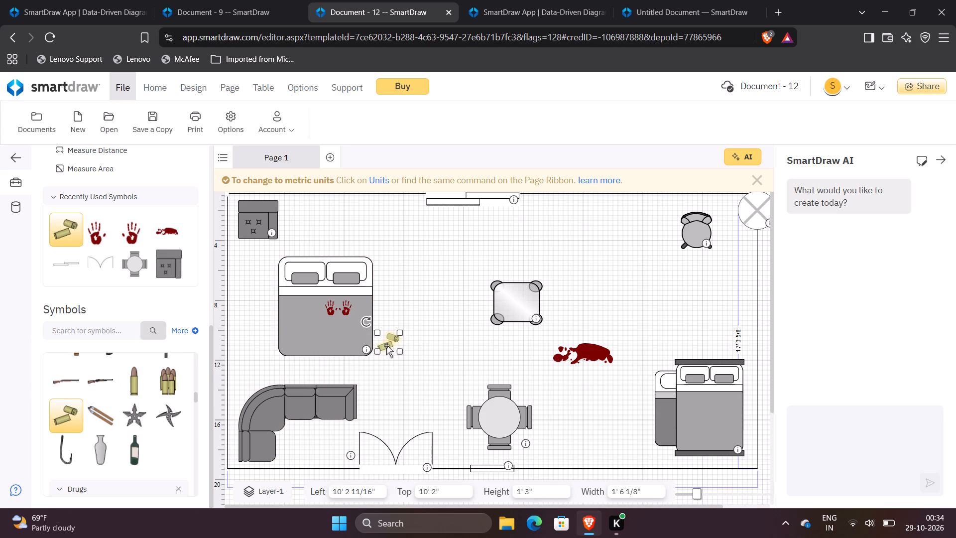
pyautogui.moveTo(386, 345); pyautogui.dragTo(445, 344)
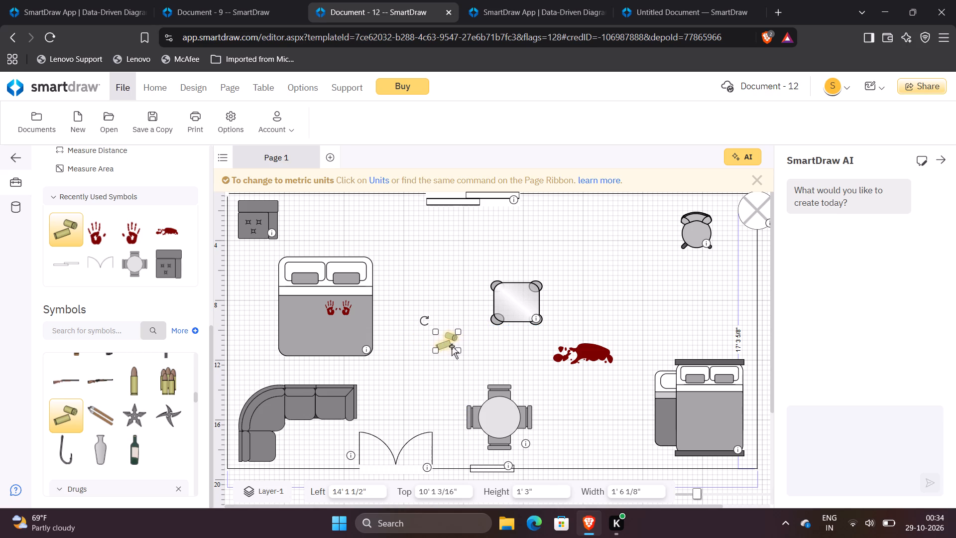
pyautogui.moveTo(458, 351); pyautogui.dragTo(450, 344)
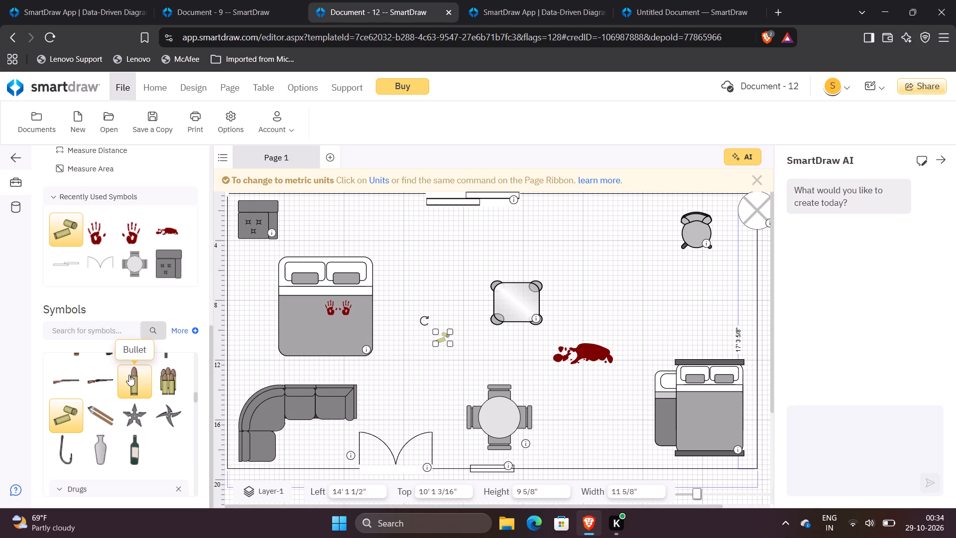
pyautogui.click(376, 389)
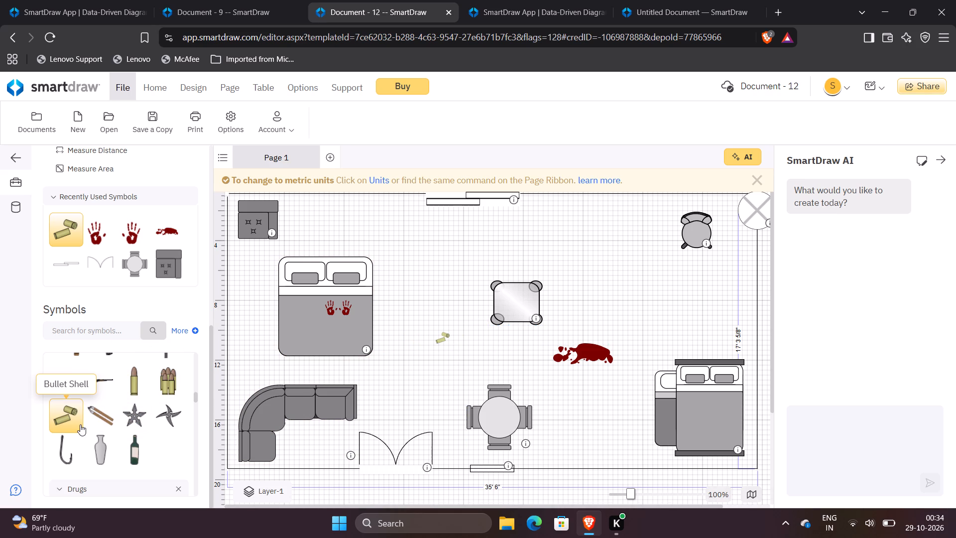
# Insert a second Bullet Shell symbol, place it on open floor between the square table and the upper round chair, and shrink it.
pyautogui.doubleClick(80, 424)
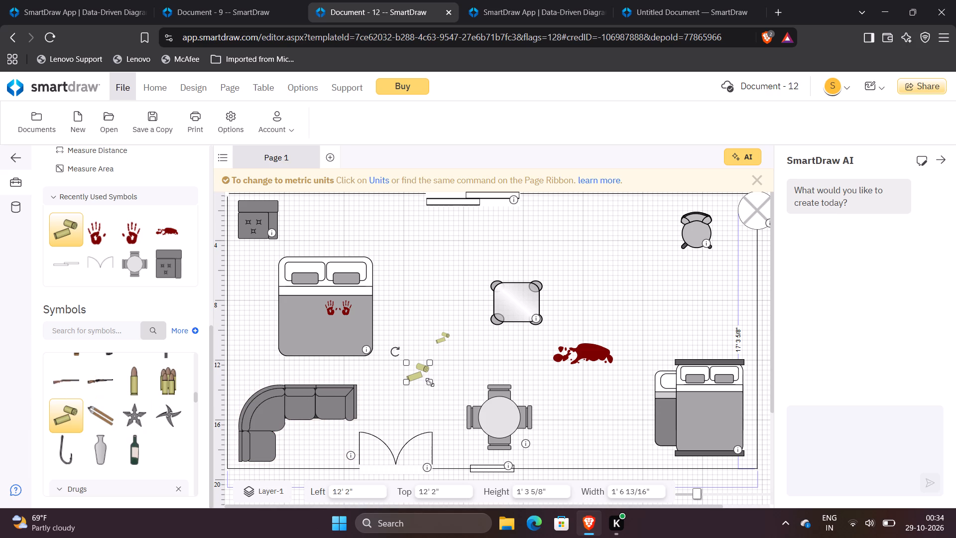
pyautogui.click(416, 370)
pyautogui.moveTo(416, 370); pyautogui.dragTo(624, 272)
pyautogui.moveTo(639, 284); pyautogui.dragTo(630, 278)
pyautogui.click(648, 289)
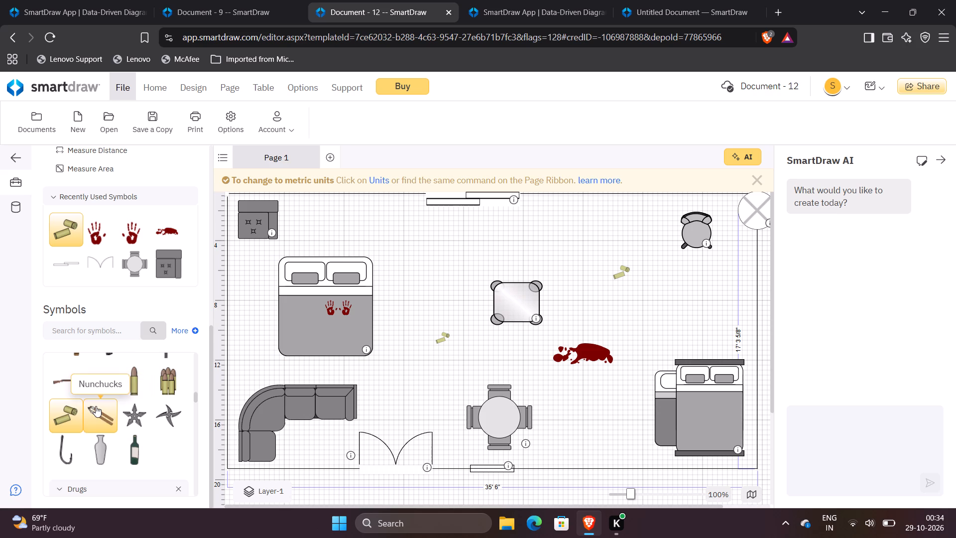
# Insert the plastic bag symbol from the Drugs category and place it on the lower bed's blanket, about 31' 2" from left and 14' 1" from top.
pyautogui.scroll(3, 96, 406)
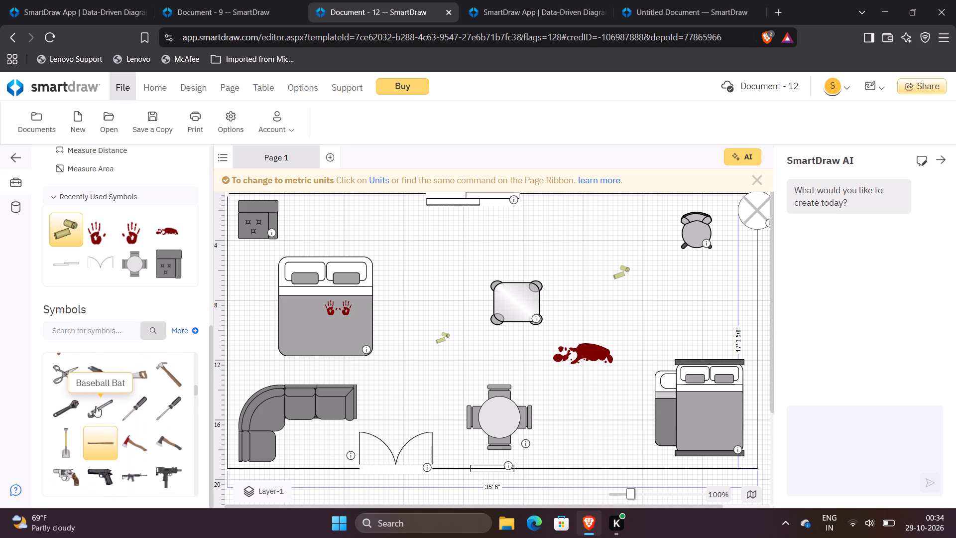
pyautogui.scroll(1, 96, 406)
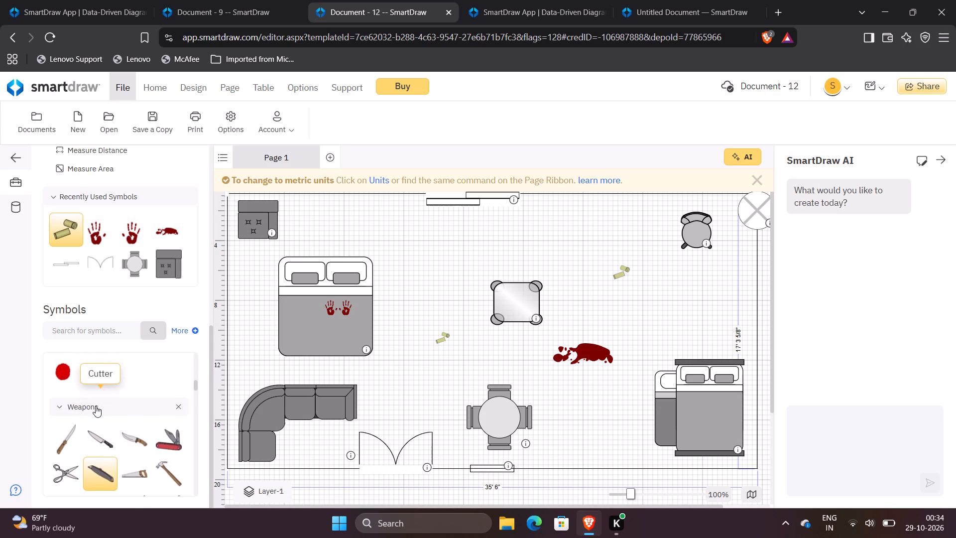
pyautogui.scroll(-3, 96, 406)
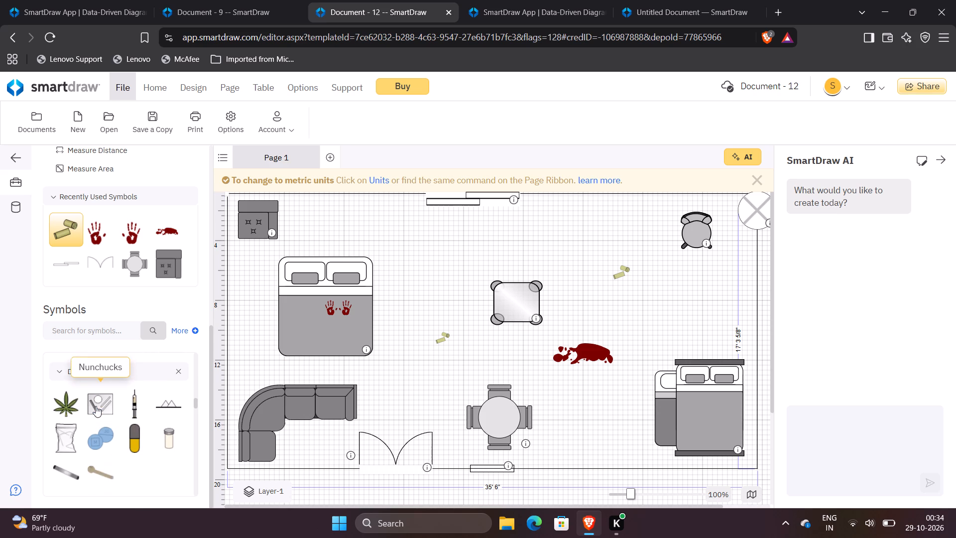
pyautogui.scroll(-1, 96, 406)
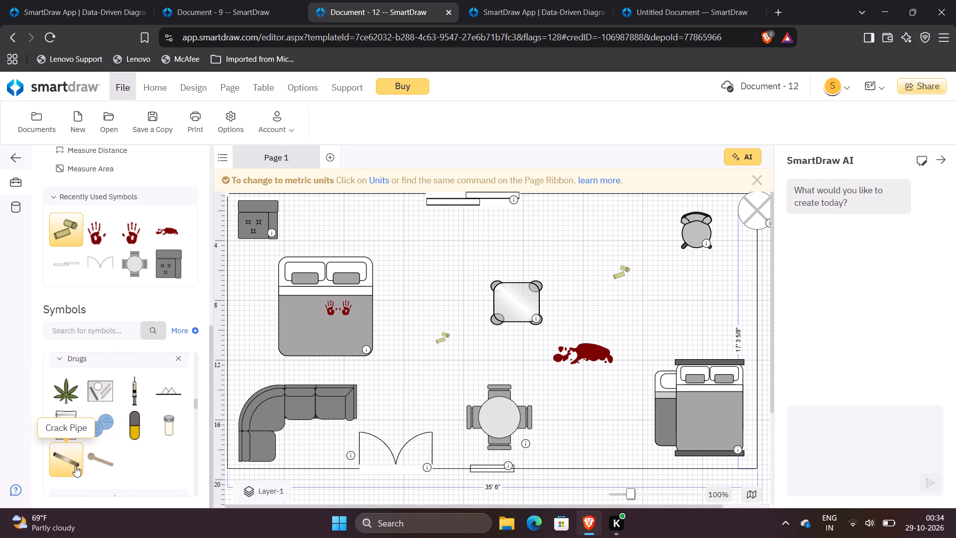
pyautogui.doubleClick(68, 421)
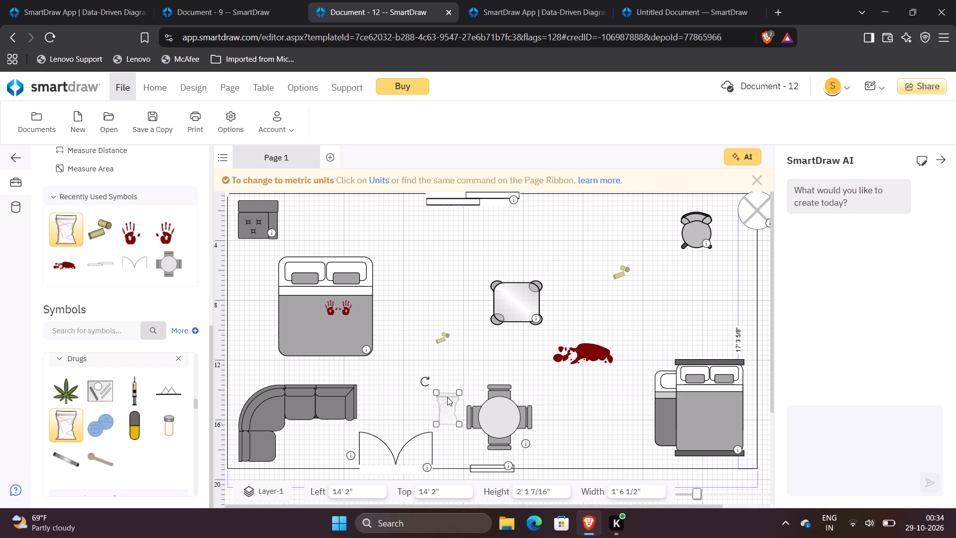
pyautogui.moveTo(446, 400); pyautogui.dragTo(685, 402)
pyautogui.moveTo(691, 403); pyautogui.dragTo(707, 400)
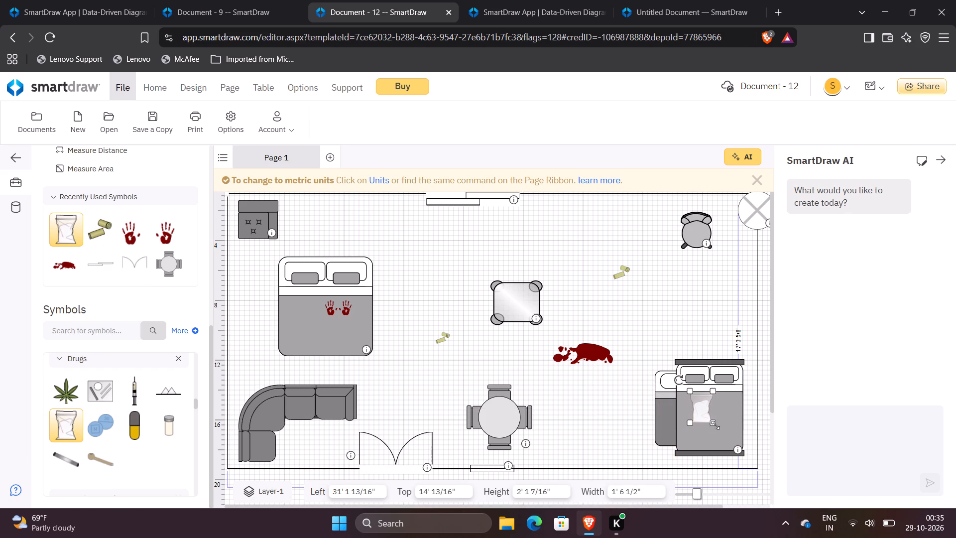
# Move the bag to about 30' 10" from left and 14' 9" from top, and shrink it to about 12" wide and 16" high.
pyautogui.click(716, 425)
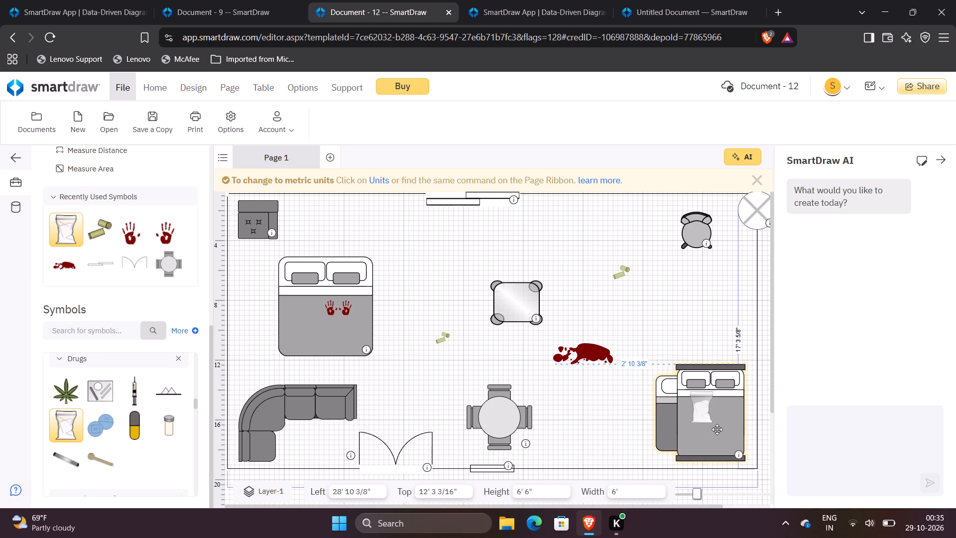
pyautogui.moveTo(706, 413); pyautogui.dragTo(707, 417)
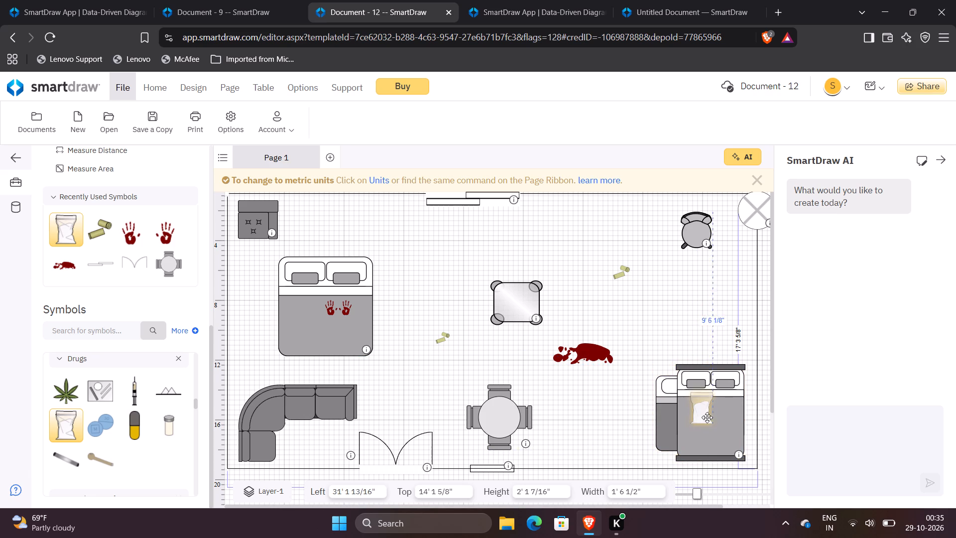
pyautogui.moveTo(707, 417); pyautogui.dragTo(703, 423)
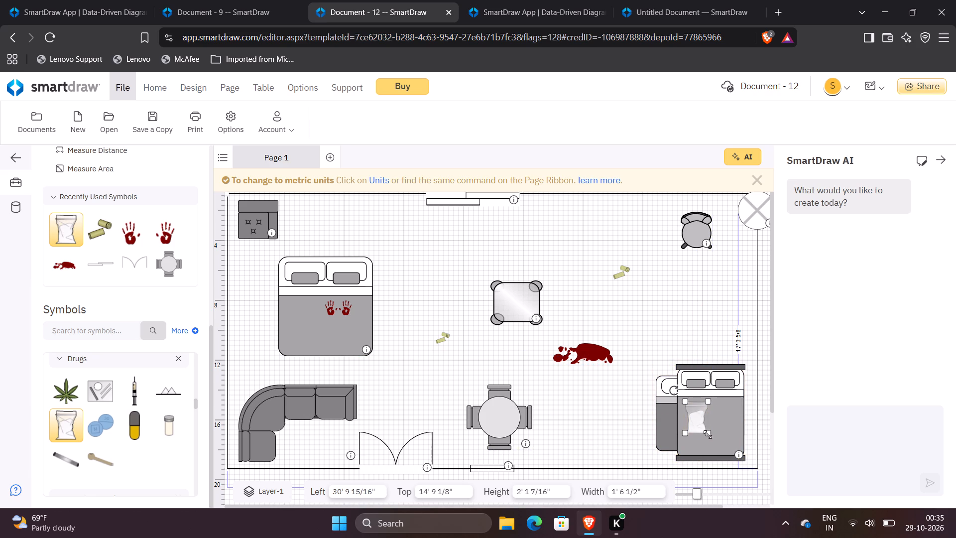
pyautogui.moveTo(709, 434); pyautogui.dragTo(705, 429)
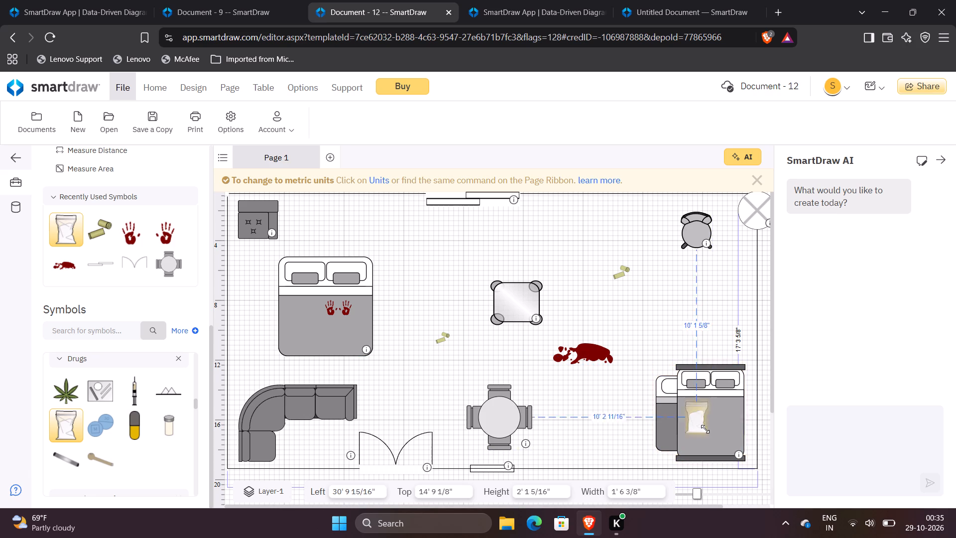
pyautogui.moveTo(705, 429); pyautogui.dragTo(700, 415)
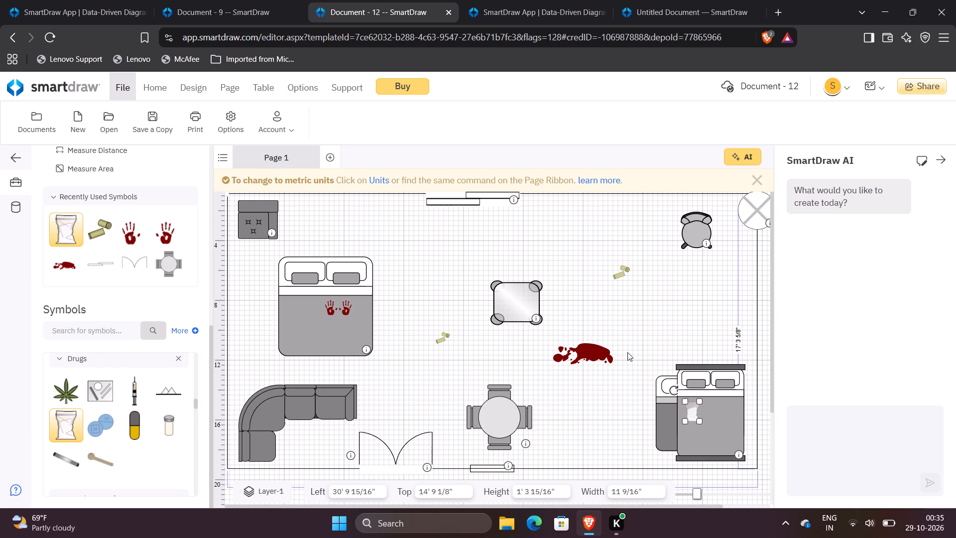
pyautogui.click(621, 351)
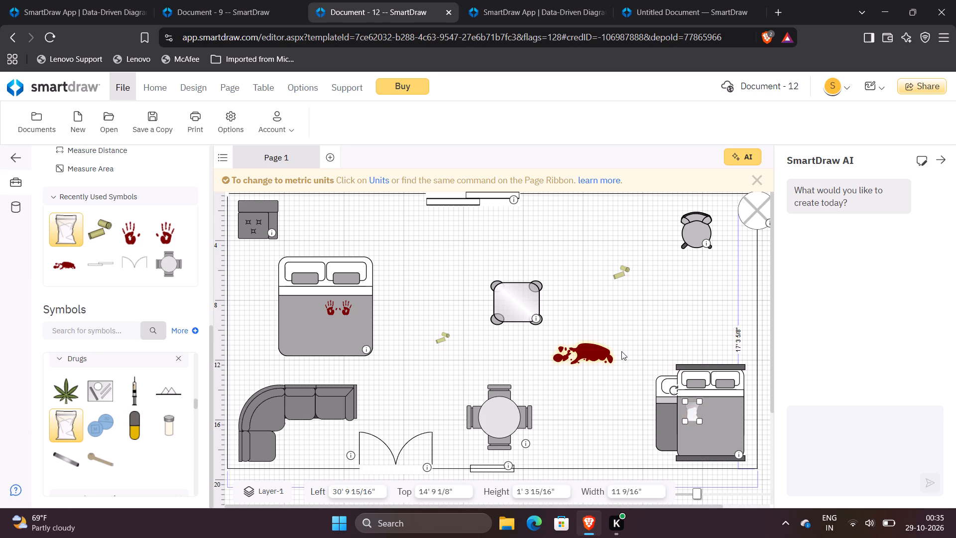
pyautogui.click(632, 385)
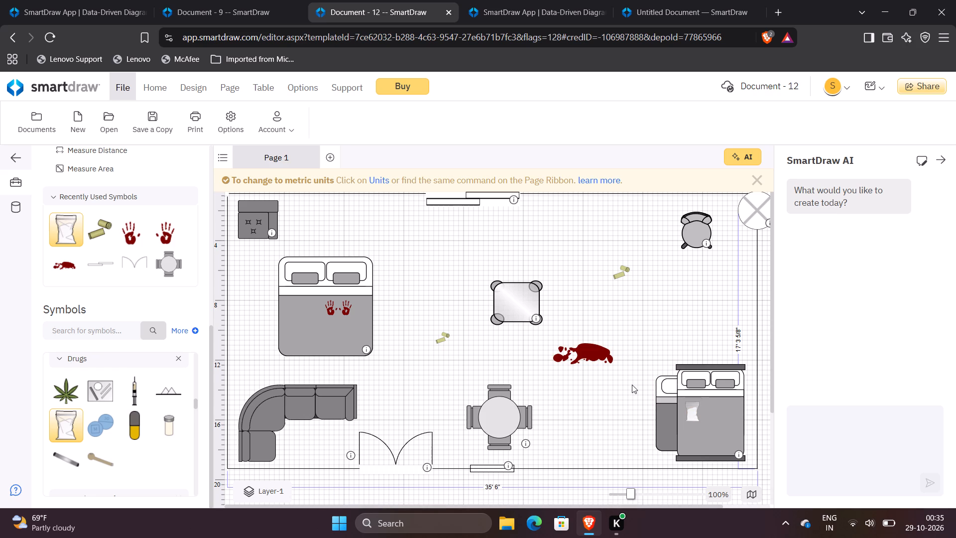
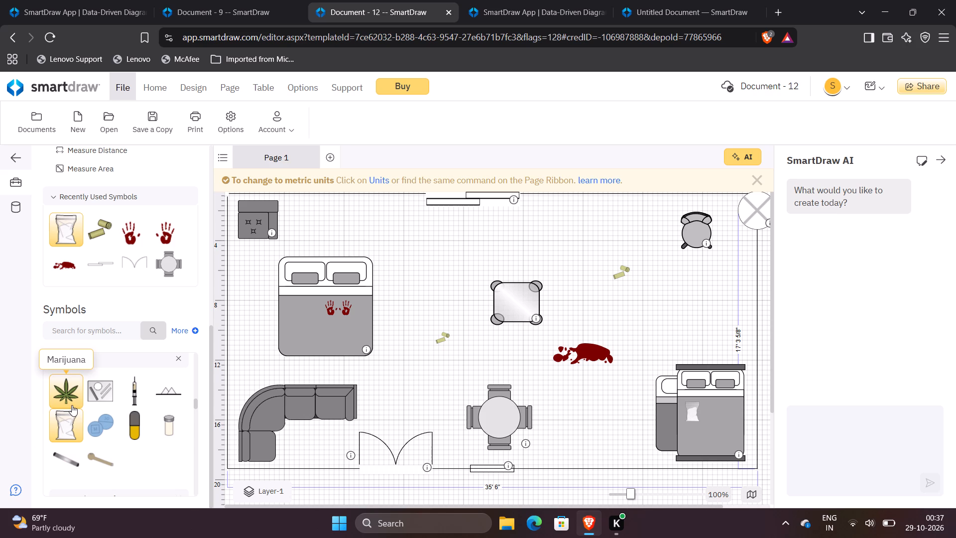
# Insert the Cocaine symbol beside the large bed's head, about 10' 11" from left and 3' 11" from top, and shrink it to about 1' 10" by 1' 7".
pyautogui.doubleClick(88, 402)
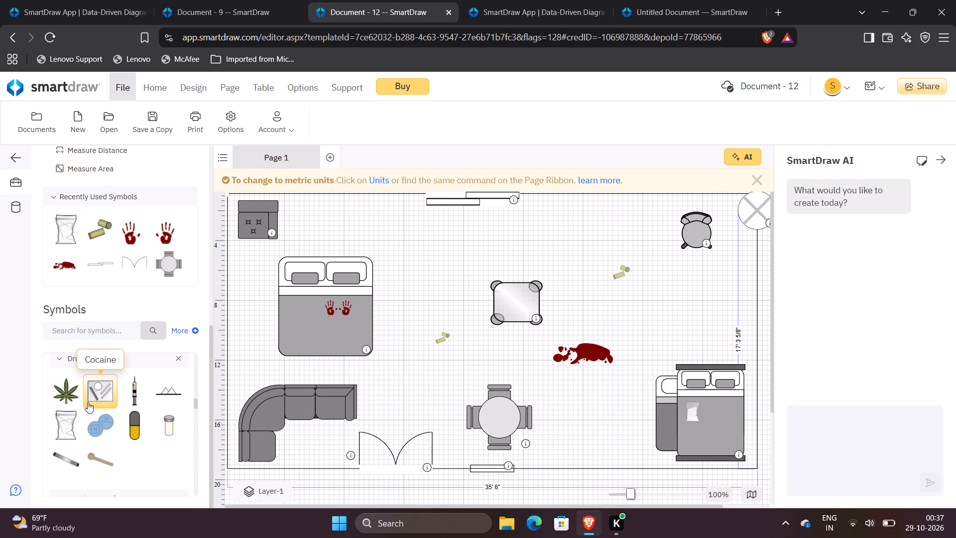
pyautogui.moveTo(328, 267); pyautogui.dragTo(331, 266)
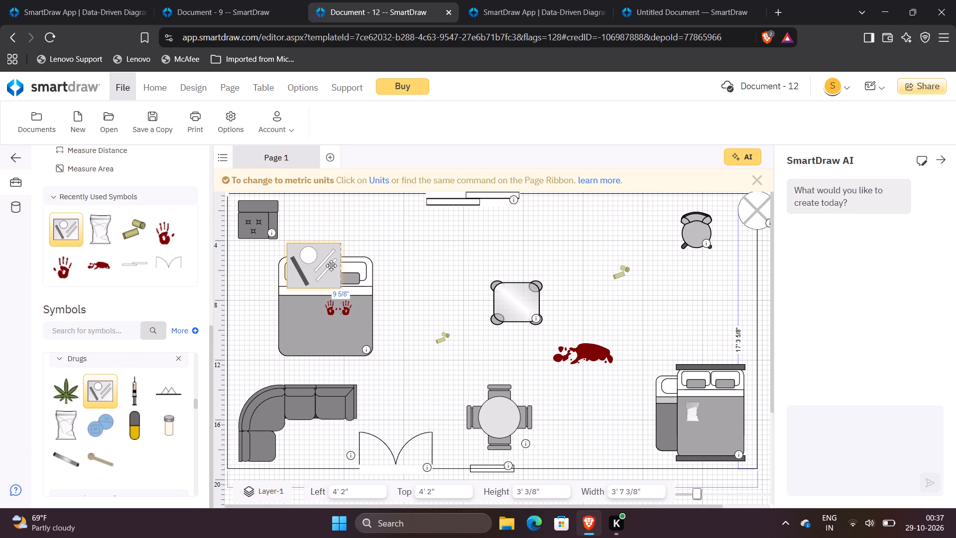
pyautogui.moveTo(331, 266); pyautogui.dragTo(429, 262)
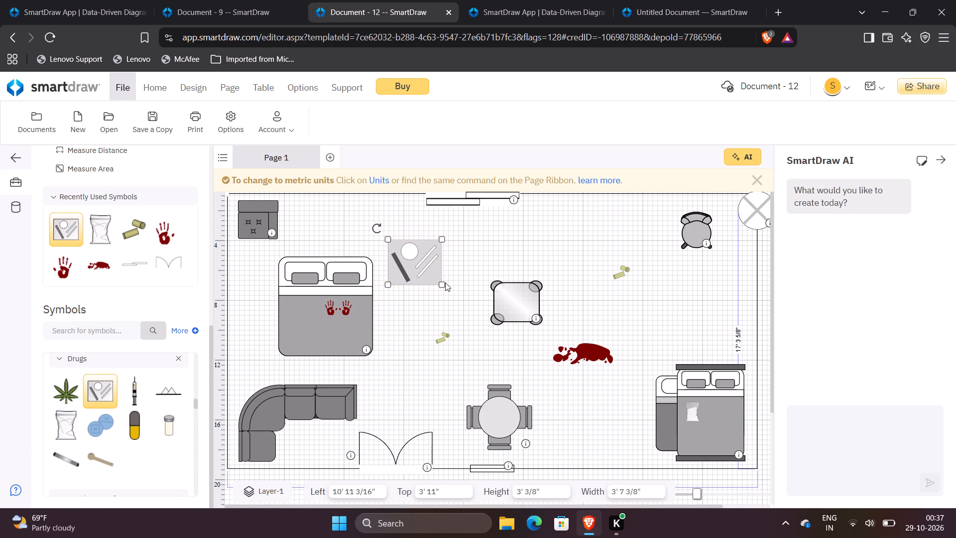
pyautogui.moveTo(440, 284); pyautogui.dragTo(430, 268)
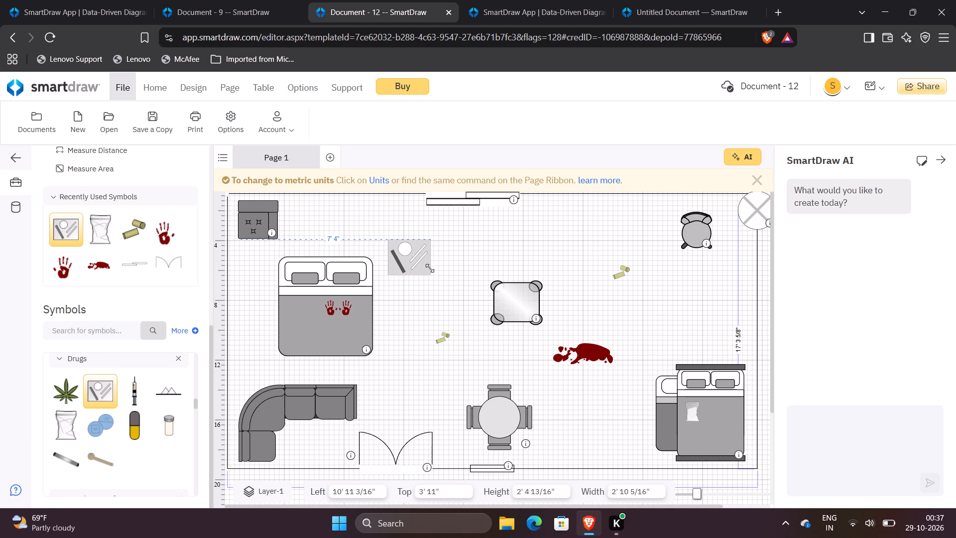
pyautogui.moveTo(430, 268); pyautogui.dragTo(416, 258)
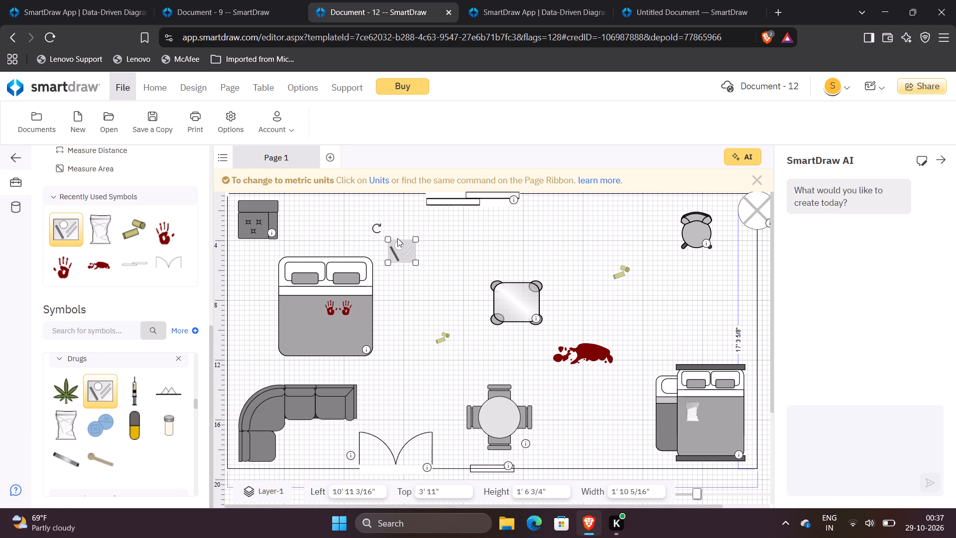
pyautogui.moveTo(397, 238); pyautogui.dragTo(398, 251)
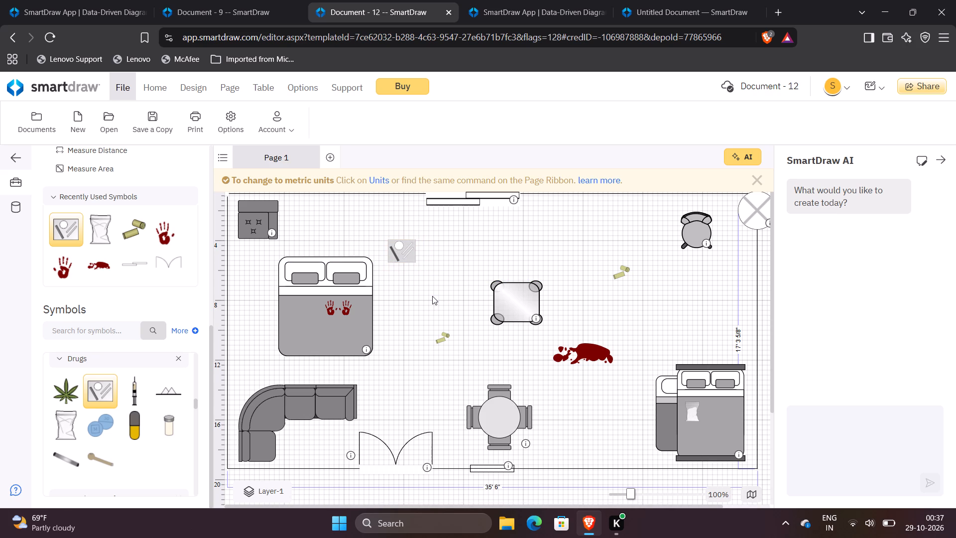
pyautogui.click(433, 297)
# Look through the sofa, bed, chair and table symbols for another piece of furniture to add to the plan.
pyautogui.scroll(-1, 158, 453)
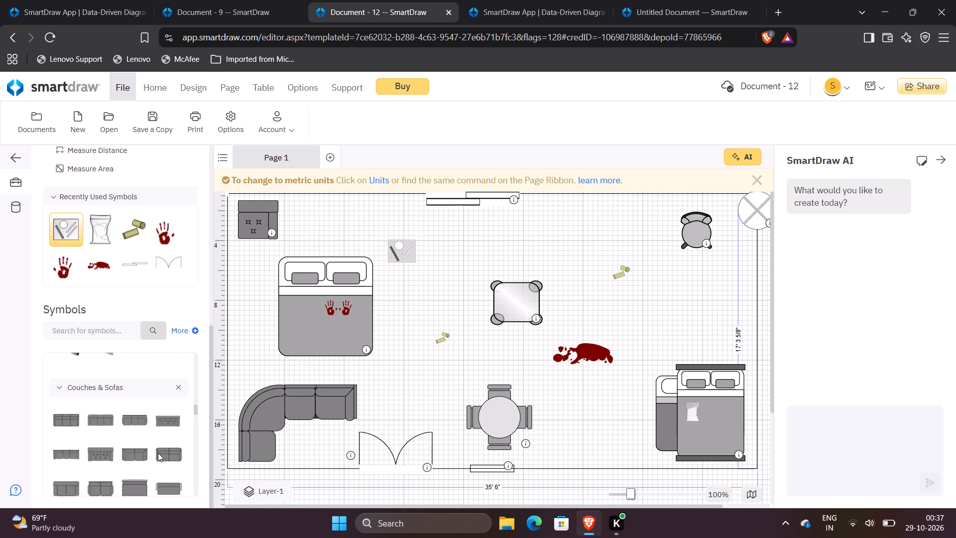
pyautogui.scroll(-6, 158, 453)
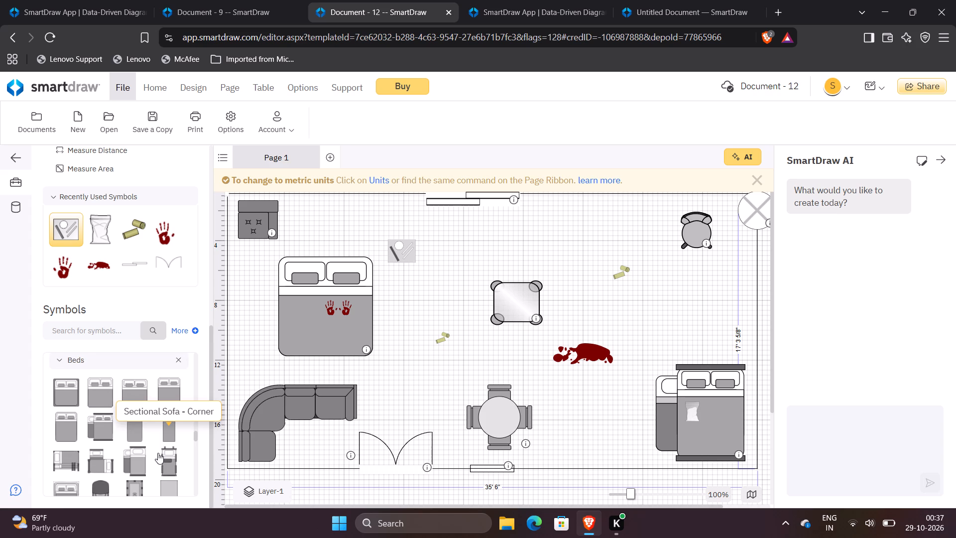
pyautogui.scroll(-3, 158, 453)
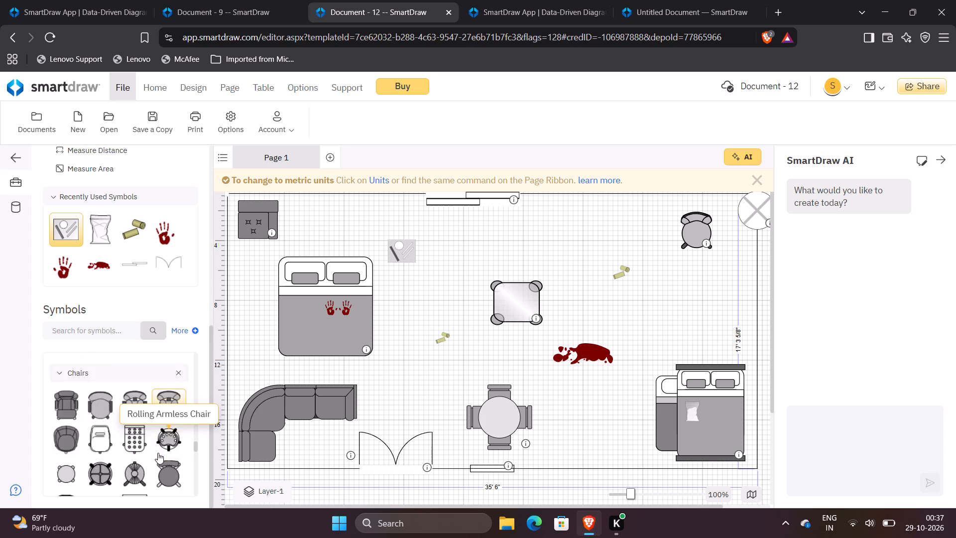
pyautogui.scroll(-3, 158, 453)
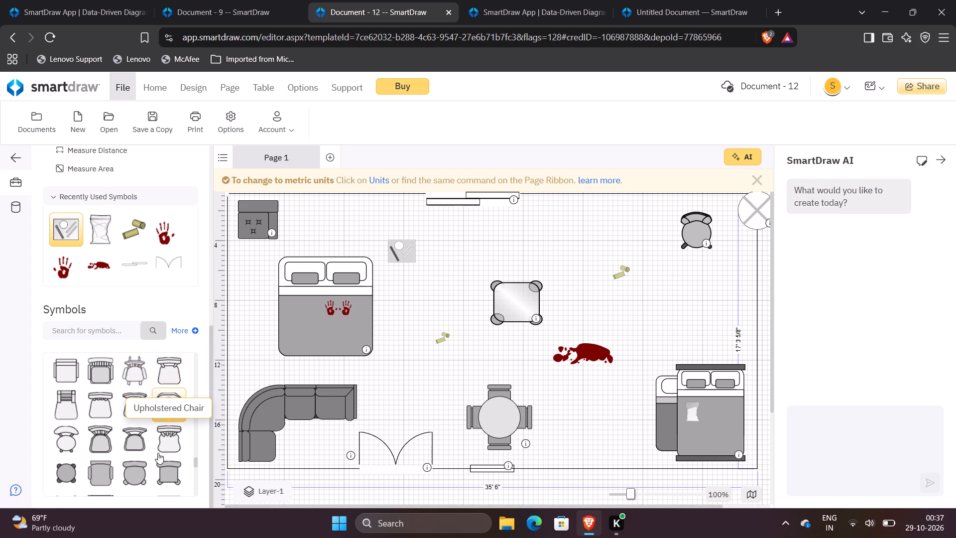
pyautogui.scroll(-2, 158, 453)
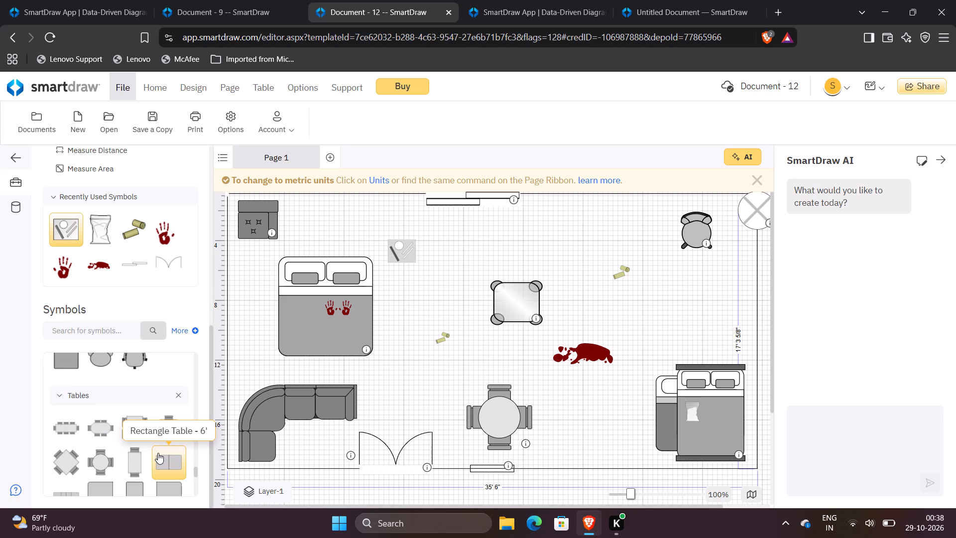
pyautogui.hscroll(-2, 158, 453)
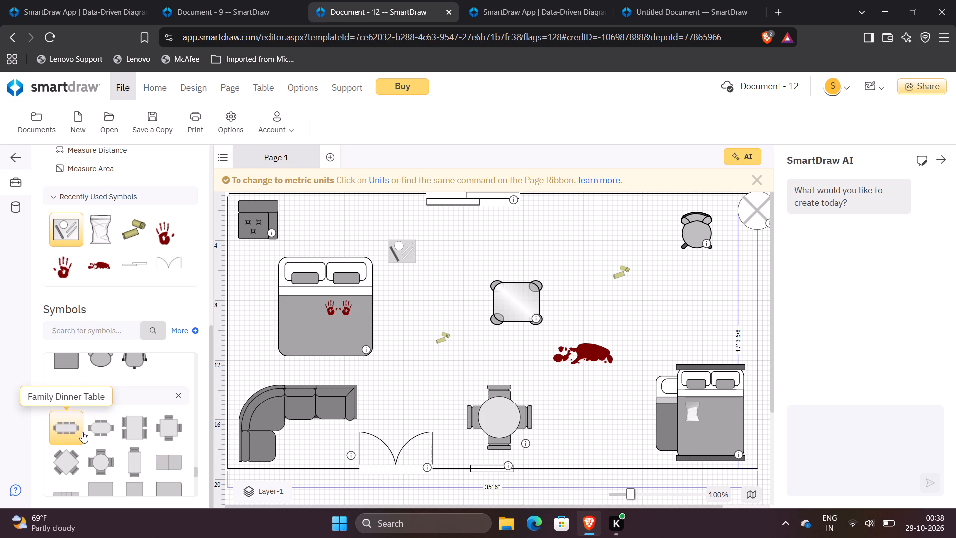
pyautogui.scroll(-3, 82, 432)
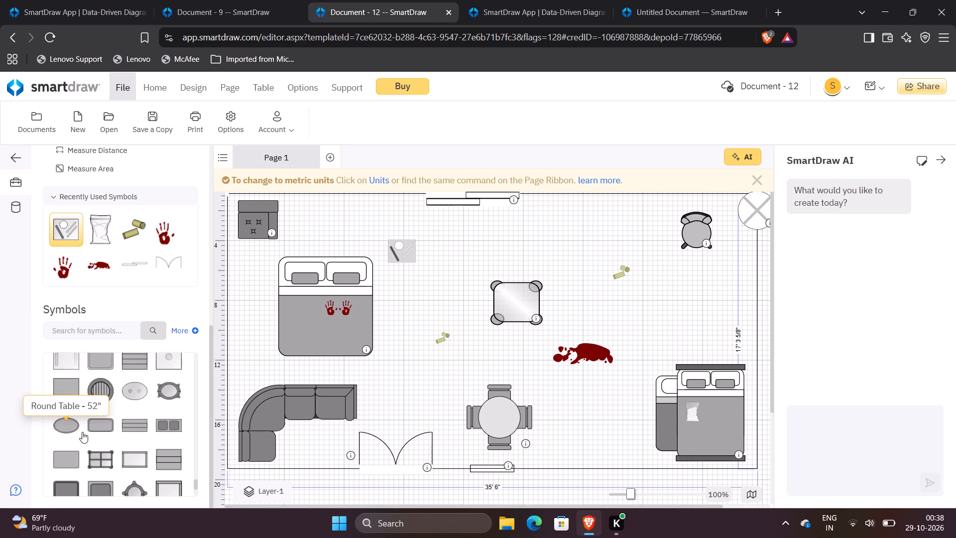
pyautogui.scroll(-4, 82, 432)
pyautogui.scroll(2, 82, 432)
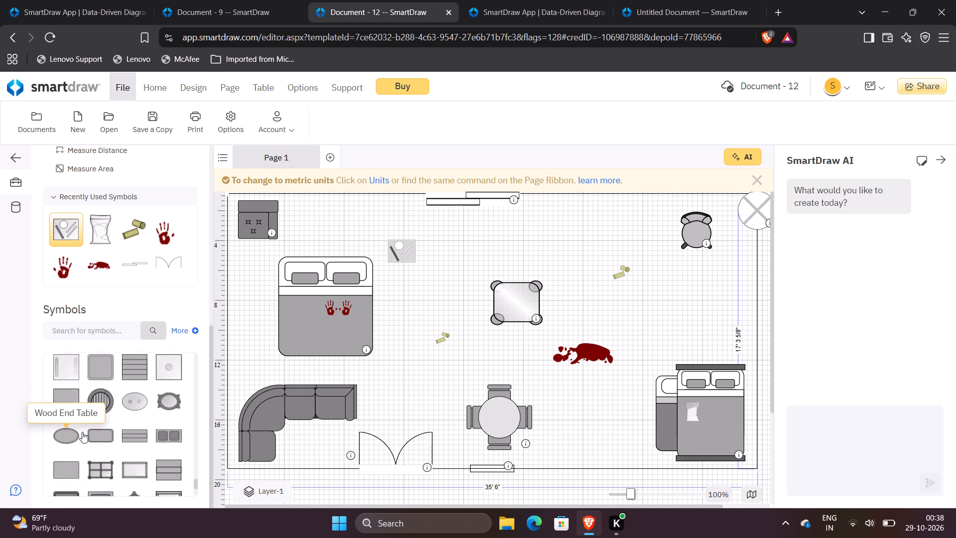
pyautogui.scroll(3, 82, 432)
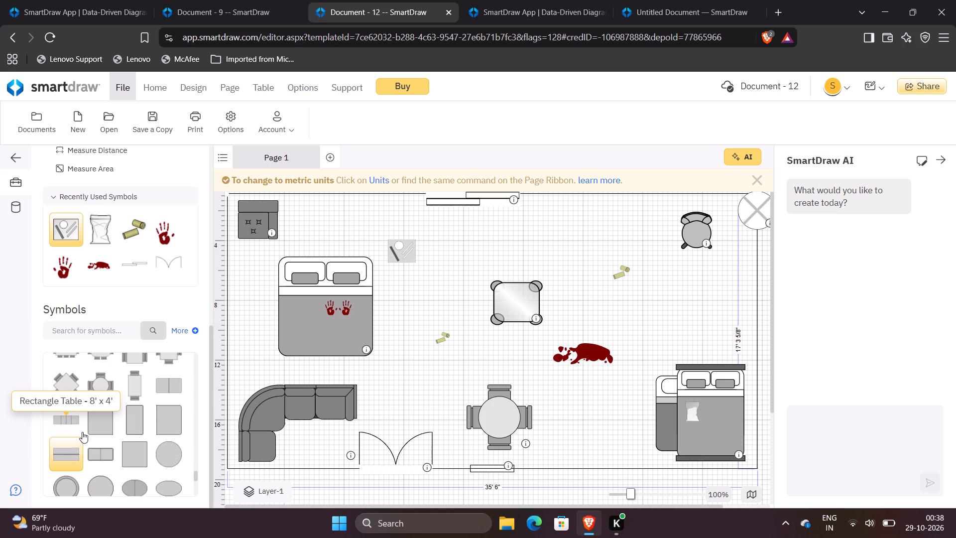
pyautogui.scroll(1, 82, 432)
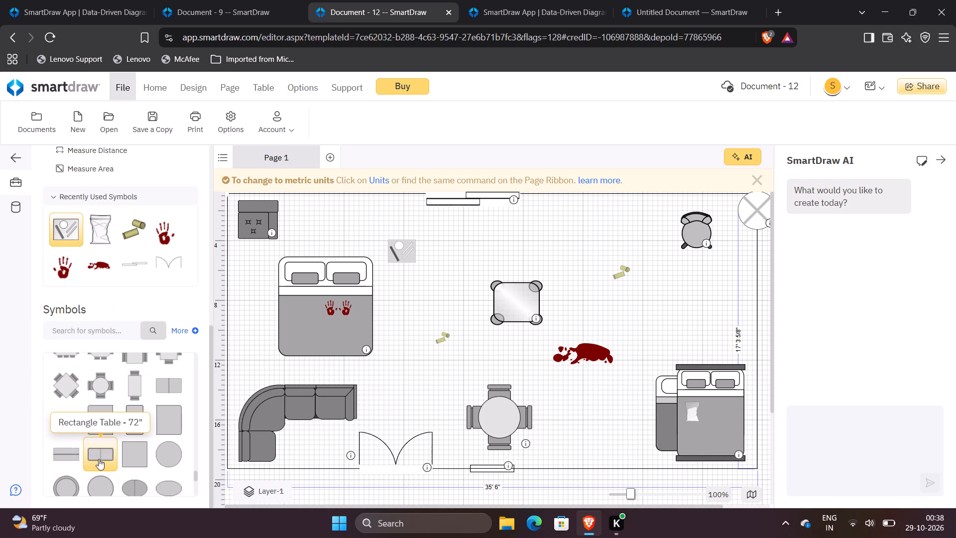
pyautogui.scroll(1, 165, 461)
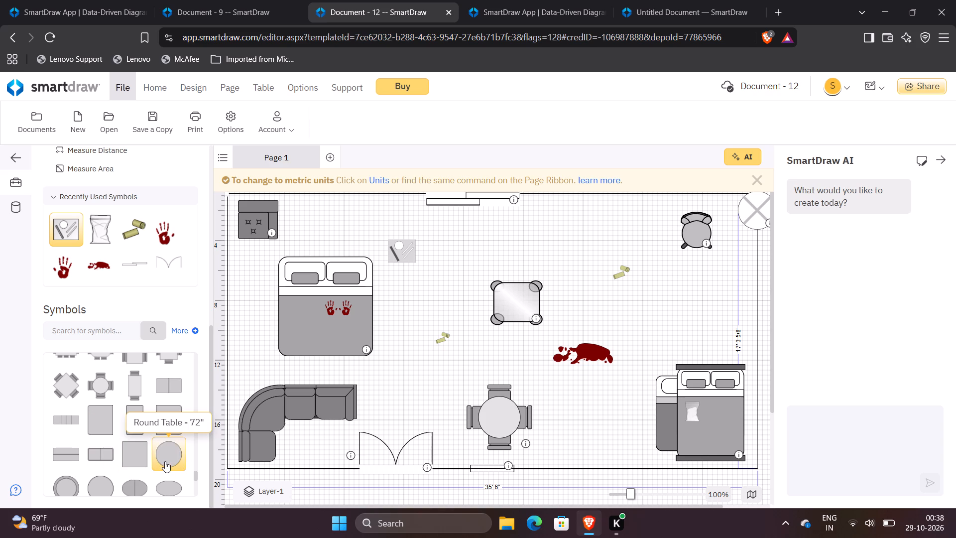
pyautogui.scroll(1, 165, 461)
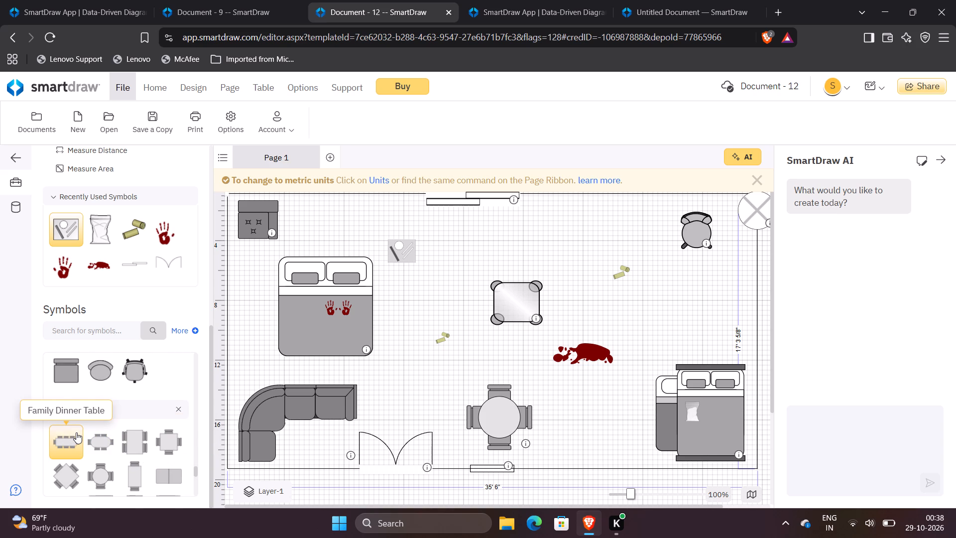
# Insert the Family Dinner Table about 20' 3" from left and 1' 3" from top, shrunk to about 5' 9" wide and 2' 11" high.
pyautogui.doubleClick(76, 432)
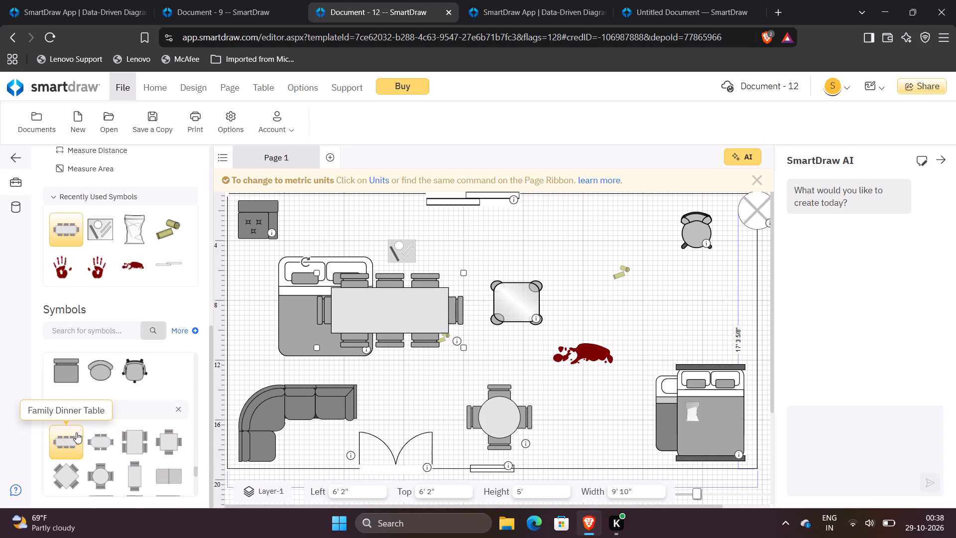
pyautogui.moveTo(356, 328); pyautogui.dragTo(487, 243)
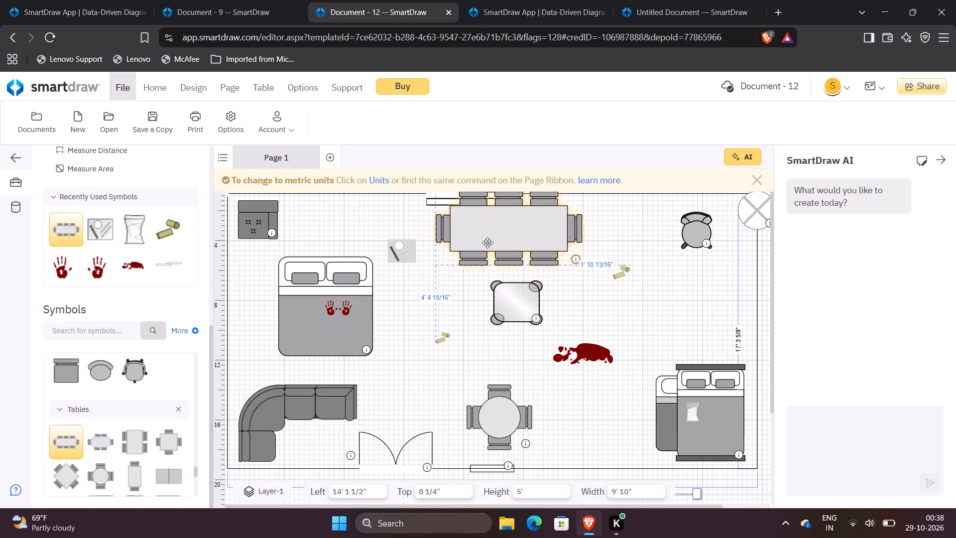
pyautogui.moveTo(487, 243); pyautogui.dragTo(505, 257)
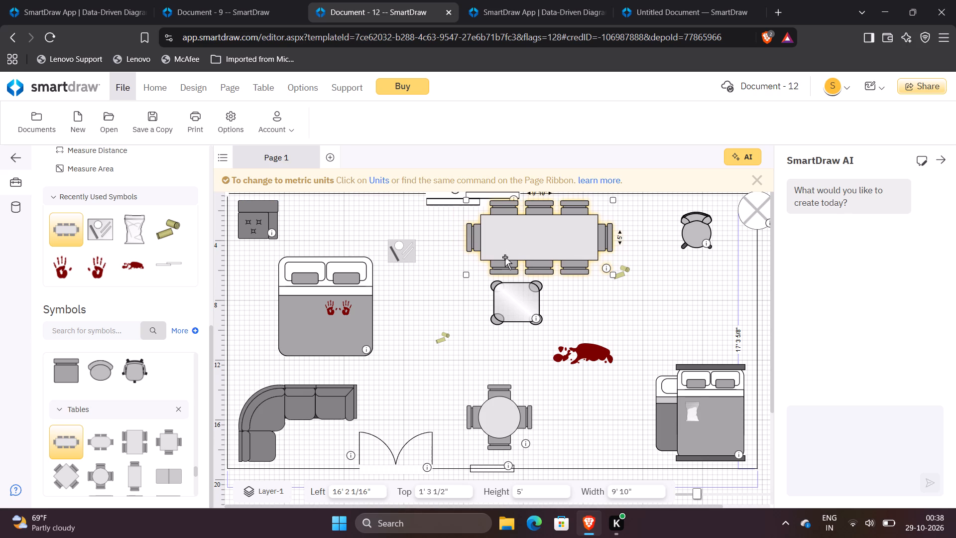
pyautogui.moveTo(467, 274); pyautogui.dragTo(468, 273)
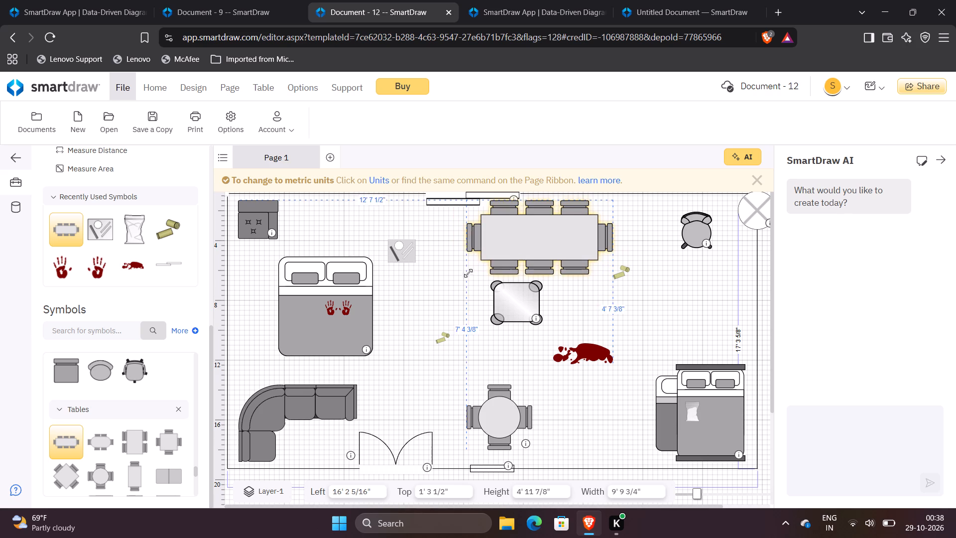
pyautogui.moveTo(468, 273); pyautogui.dragTo(528, 248)
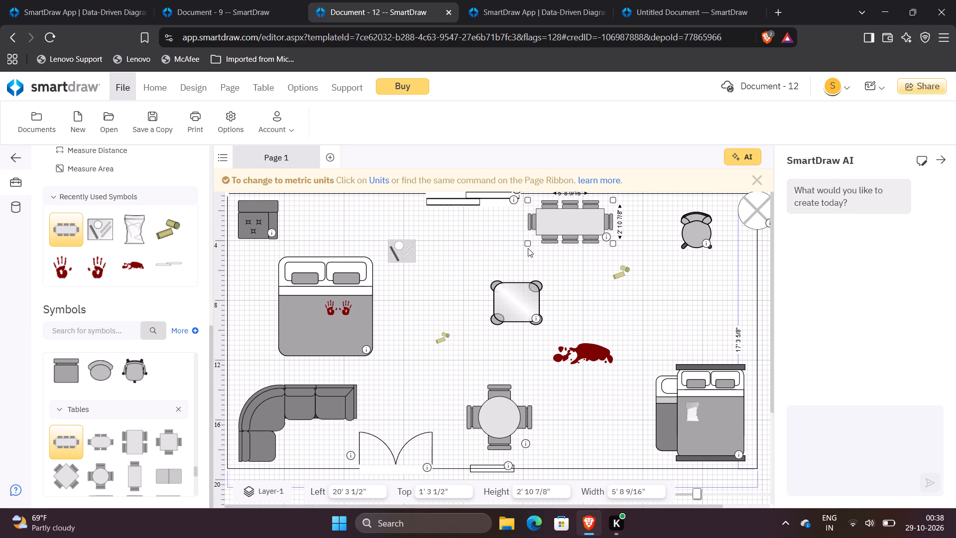
pyautogui.click(483, 265)
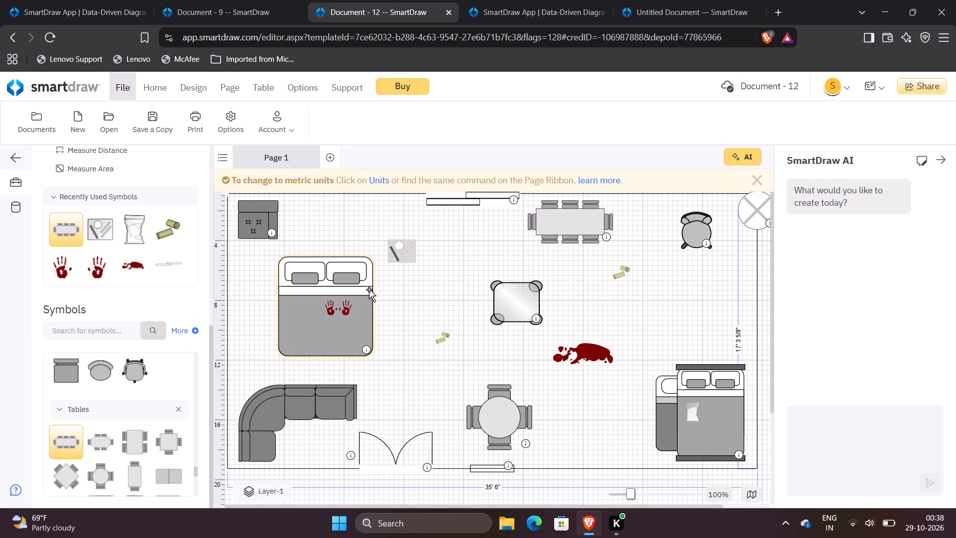
# Insert the scoped black assault rifle weapon symbol above the round dining table and shrink it to about 5' 10" wide and 1' 11" high.
pyautogui.scroll(-4, 124, 433)
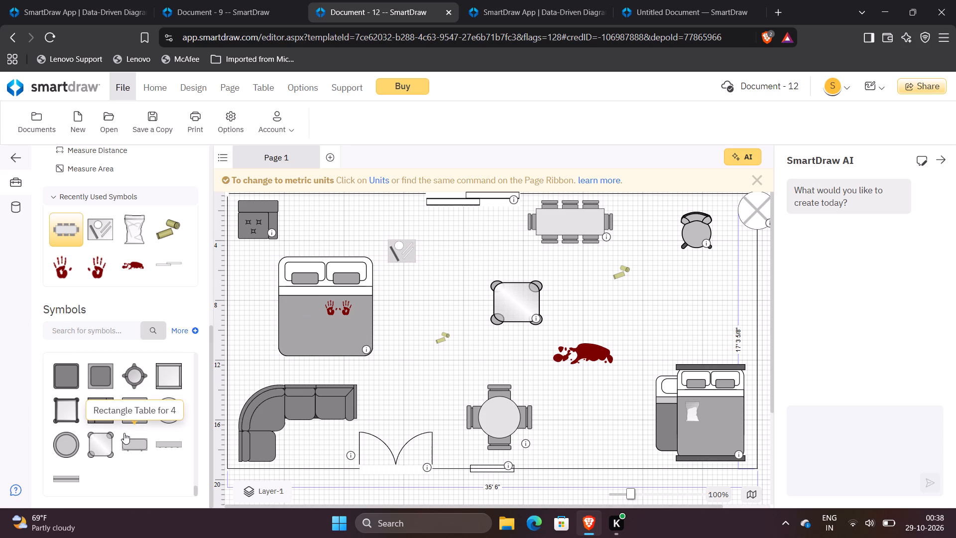
pyautogui.scroll(-3, 124, 433)
pyautogui.scroll(6, 124, 433)
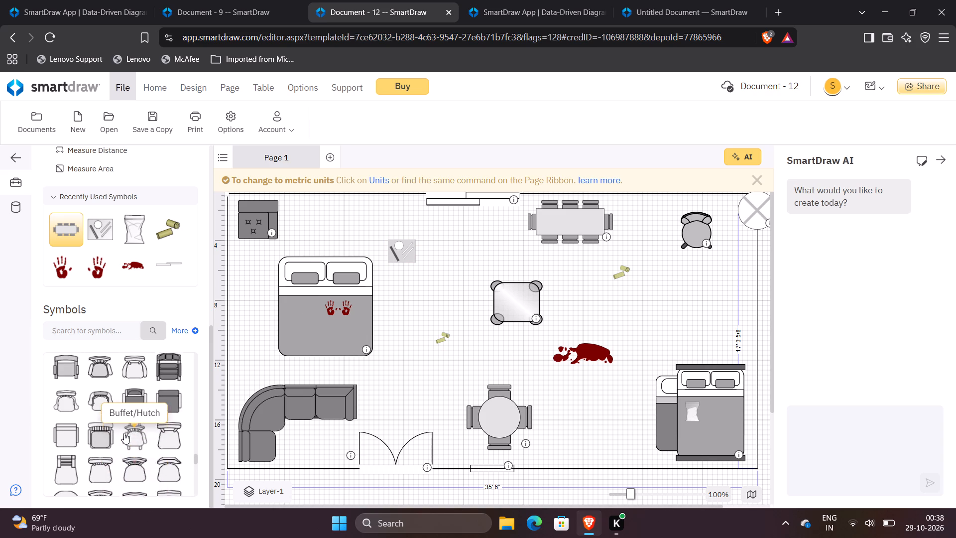
pyautogui.scroll(3, 124, 433)
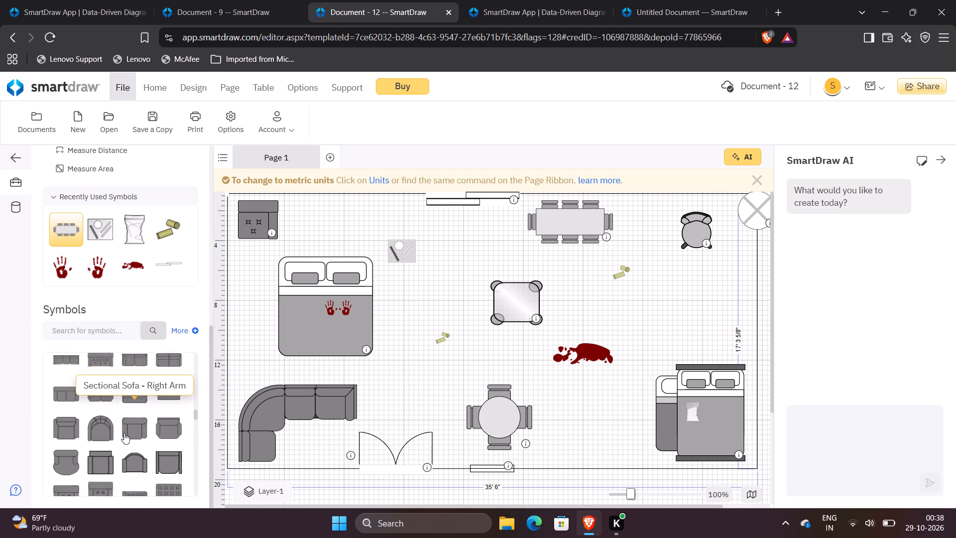
pyautogui.scroll(2, 124, 433)
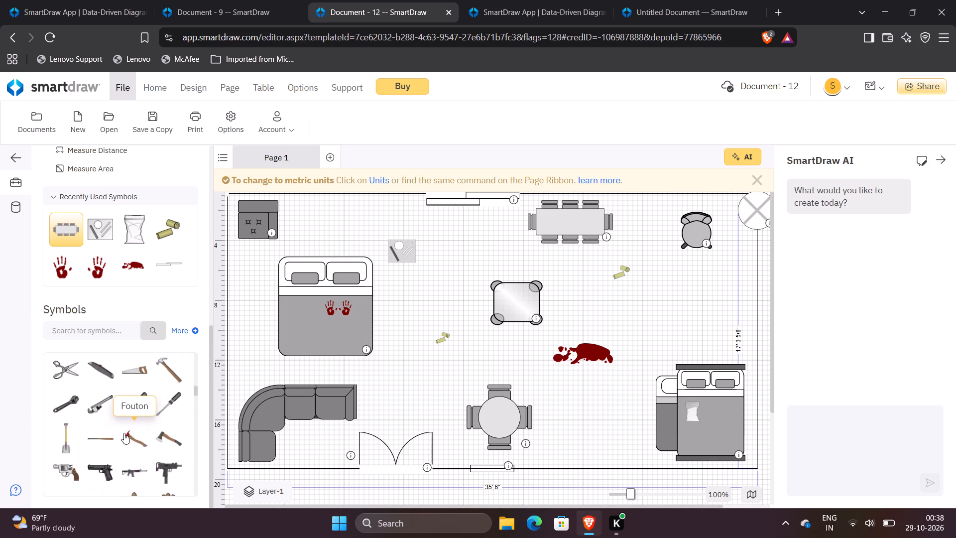
pyautogui.scroll(-1, 124, 433)
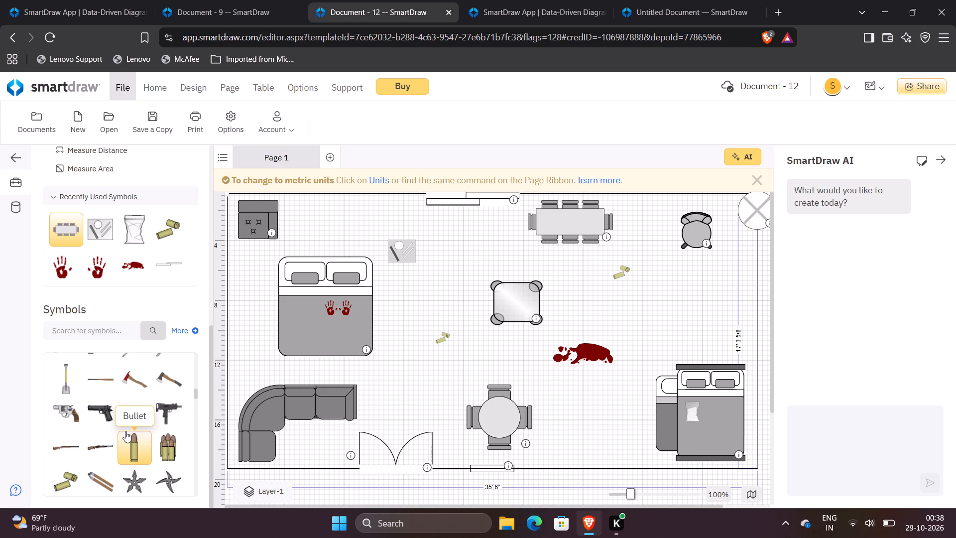
pyautogui.doubleClick(130, 417)
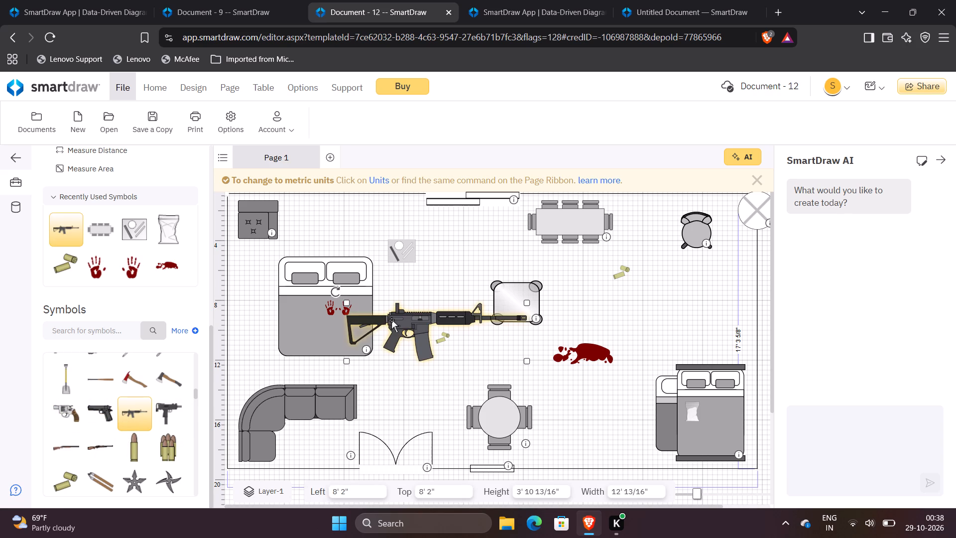
pyautogui.moveTo(394, 320); pyautogui.dragTo(416, 364)
pyautogui.moveTo(370, 407); pyautogui.dragTo(377, 403)
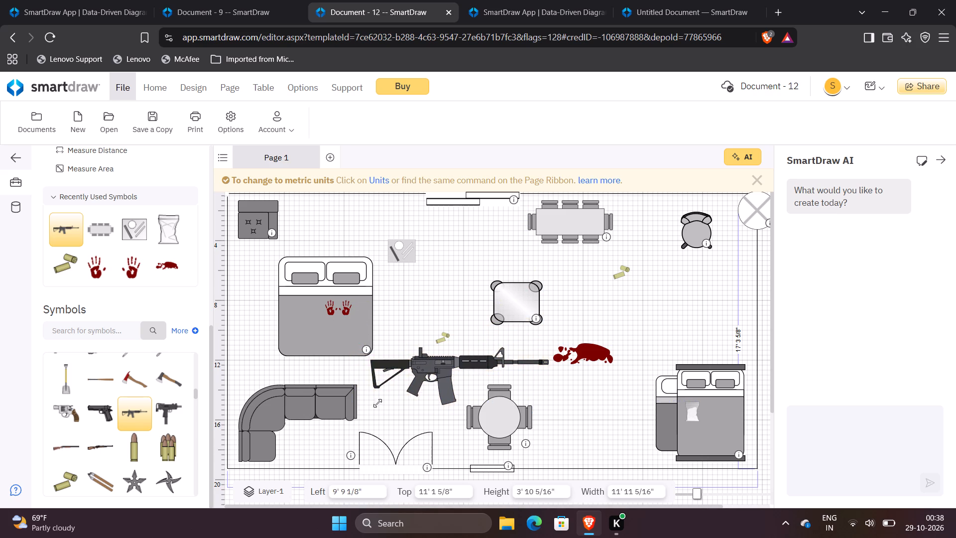
pyautogui.moveTo(377, 403); pyautogui.dragTo(462, 380)
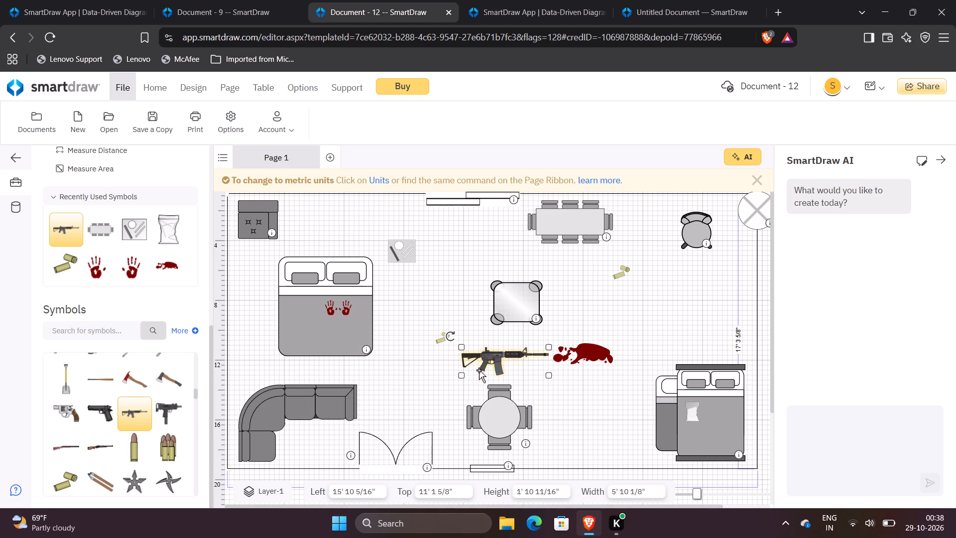
# Move the rifle in front of the corner sofa, about 4' 1" from left and 16' 2" from top, and tilt its barrel upwards.
pyautogui.moveTo(489, 364); pyautogui.dragTo(319, 432)
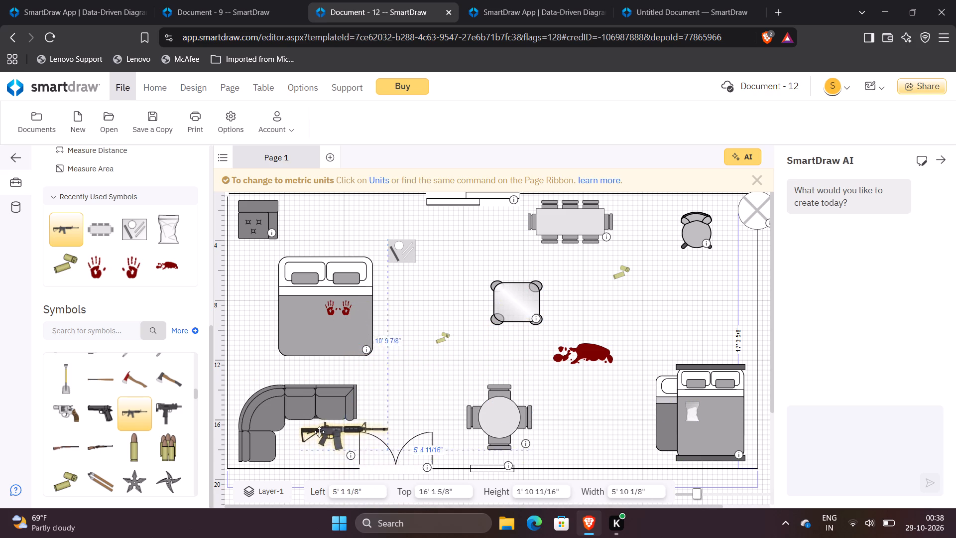
pyautogui.moveTo(319, 432); pyautogui.dragTo(312, 440)
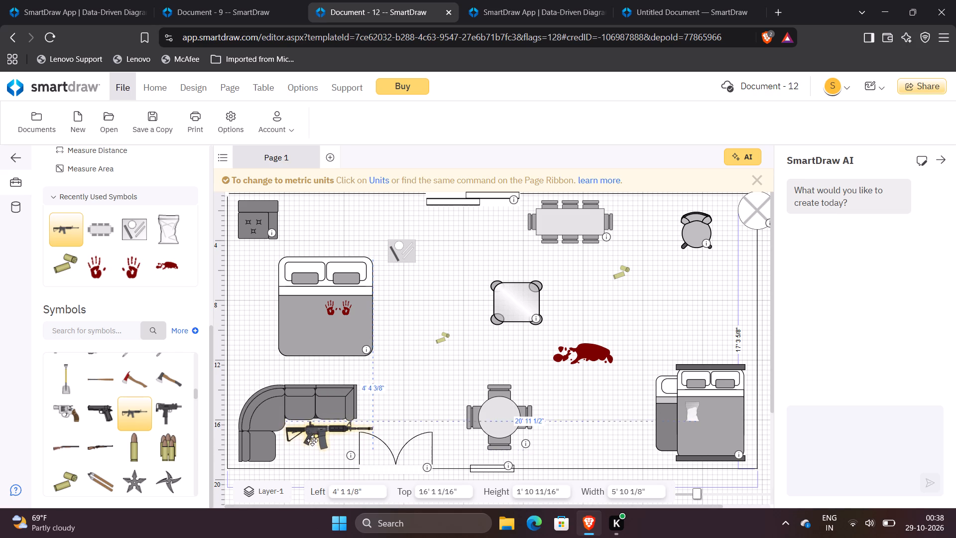
pyautogui.moveTo(312, 440); pyautogui.dragTo(312, 441)
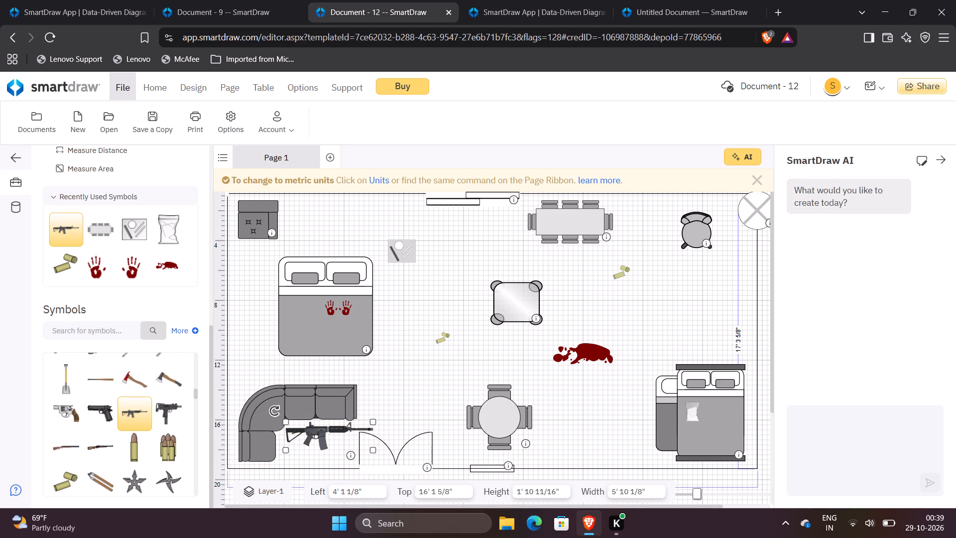
pyautogui.moveTo(275, 413); pyautogui.dragTo(267, 434)
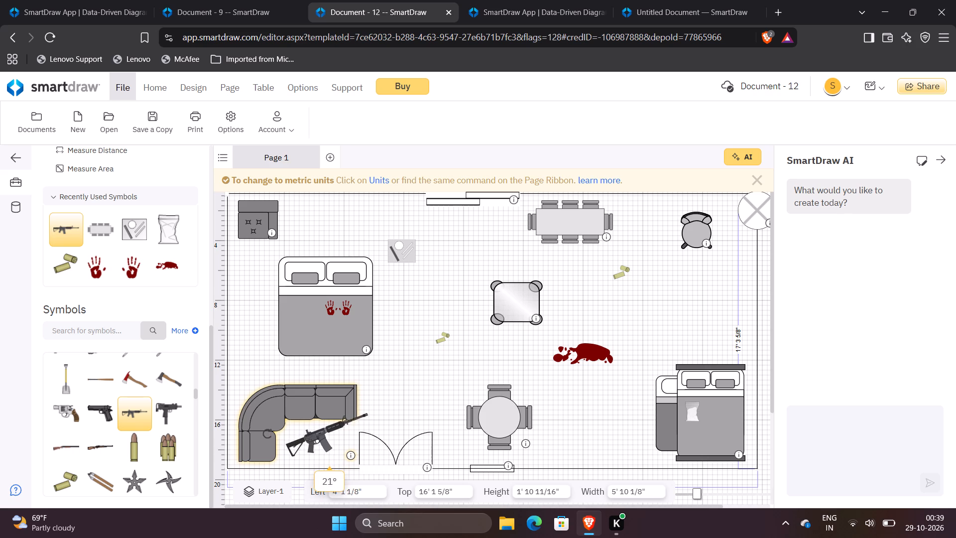
pyautogui.moveTo(267, 434); pyautogui.dragTo(267, 441)
pyautogui.click(265, 347)
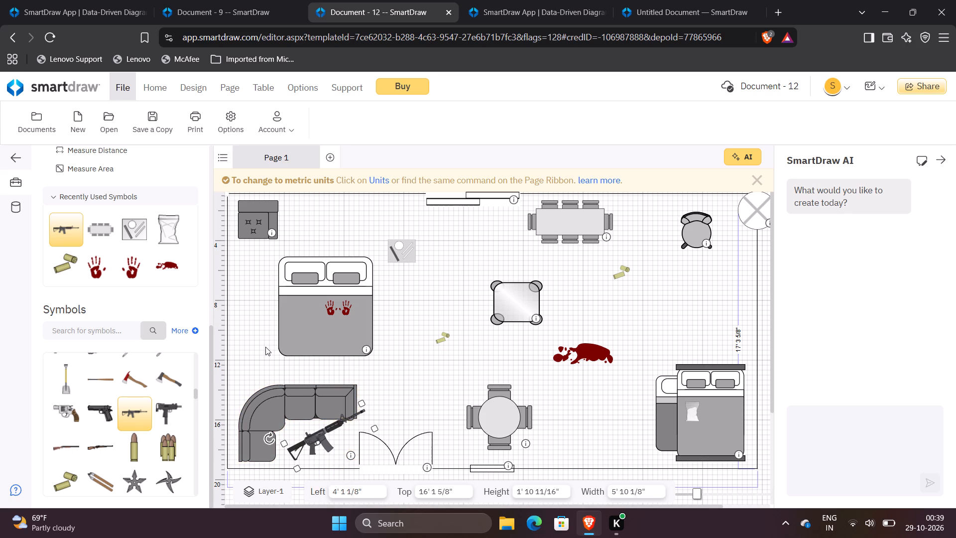
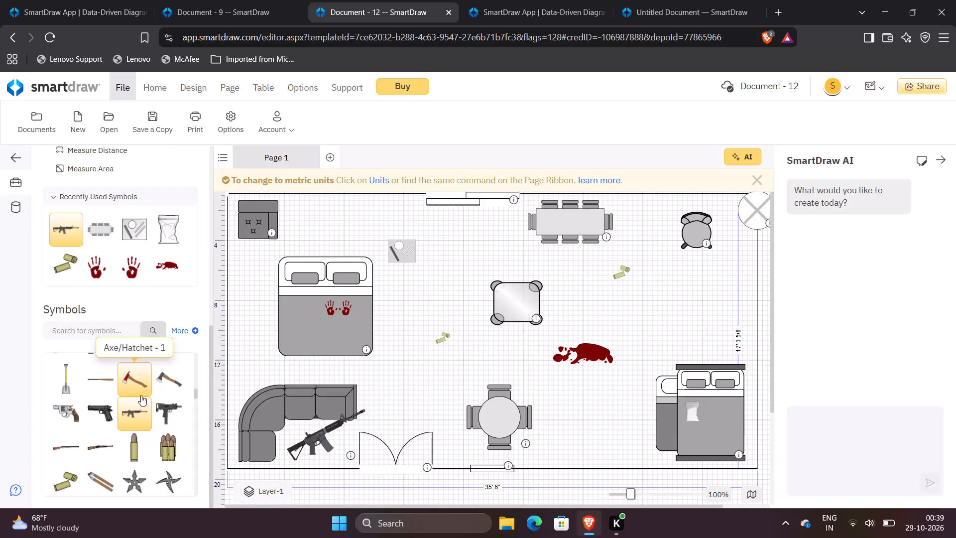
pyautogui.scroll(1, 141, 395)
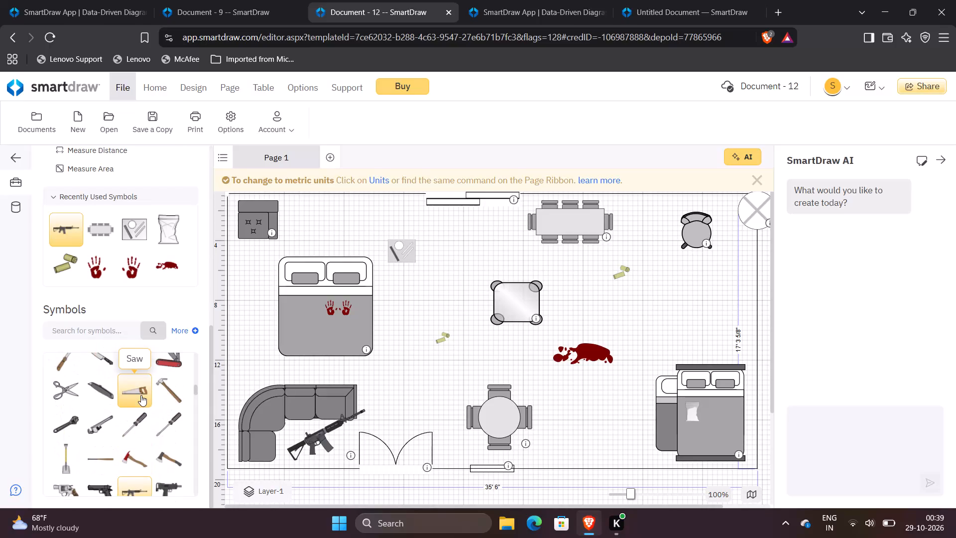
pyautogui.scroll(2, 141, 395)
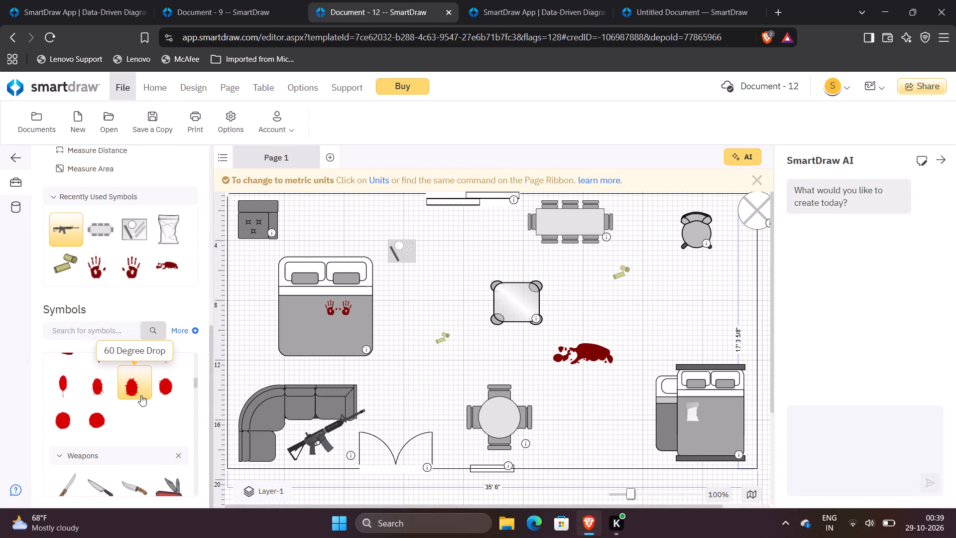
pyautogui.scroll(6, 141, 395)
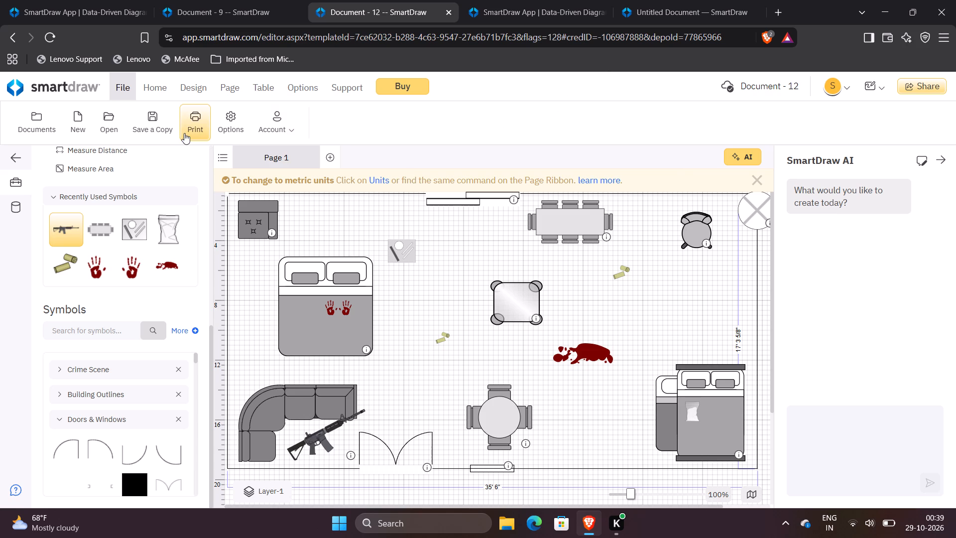
# Save a copy of the crime-scene plan as a SmartDraw document in My Files, keeping the suggested name.
pyautogui.click(150, 128)
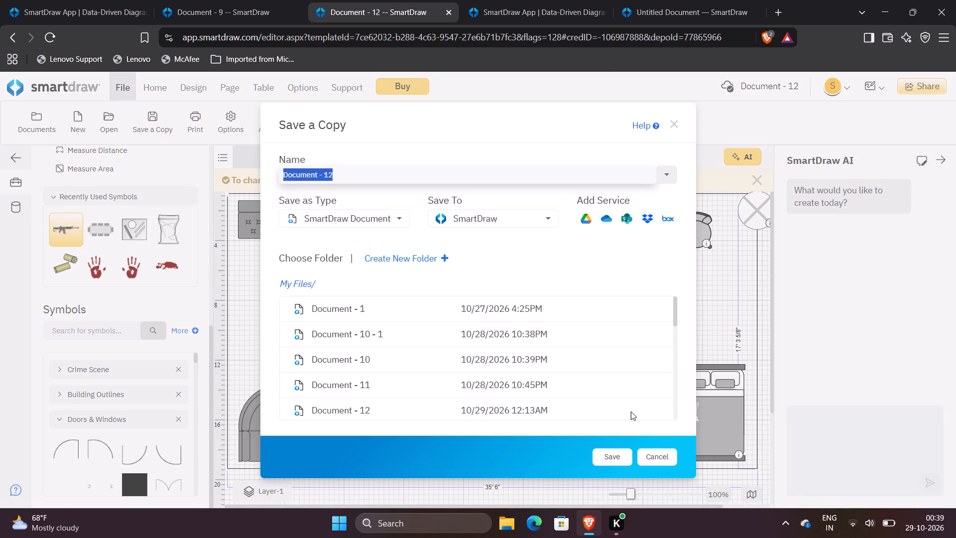
pyautogui.click(611, 453)
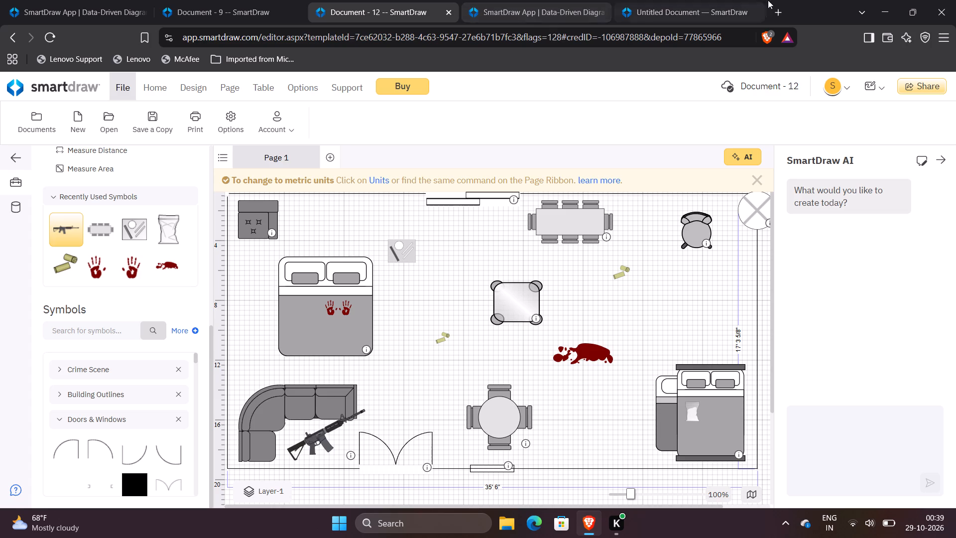
# Close all the open document tabs, including the saved copy, Document - 12 and Document - 9, leaving only the My Documents page.
pyautogui.click(796, 9)
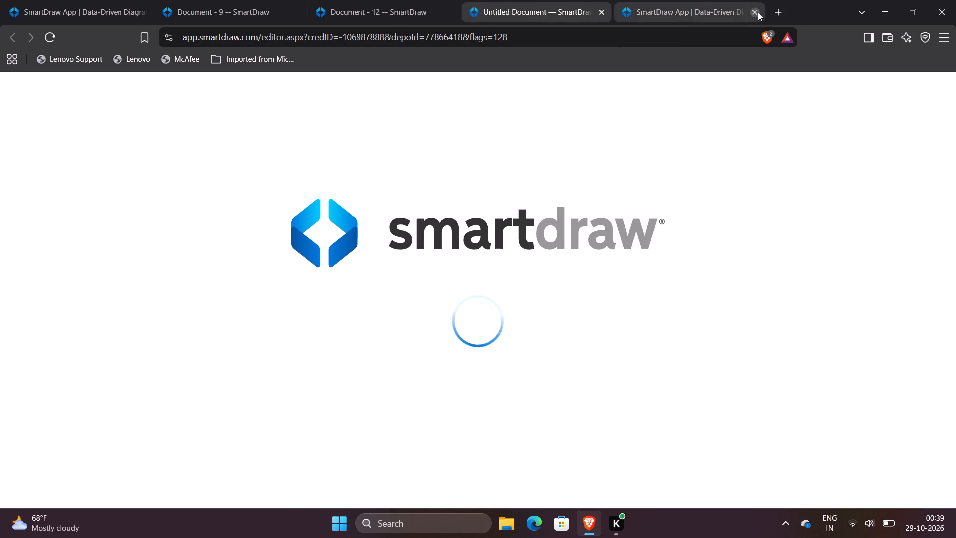
pyautogui.click(758, 12)
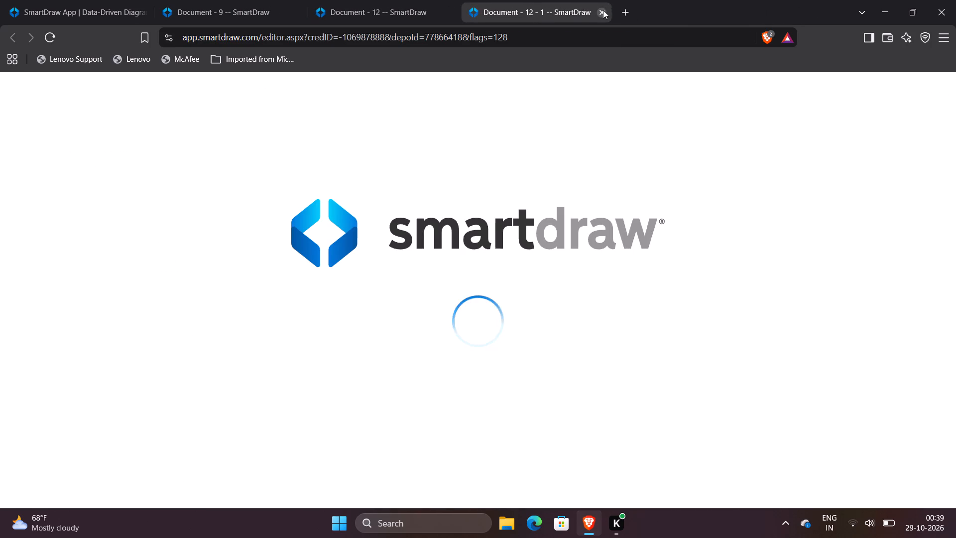
pyautogui.click(603, 10)
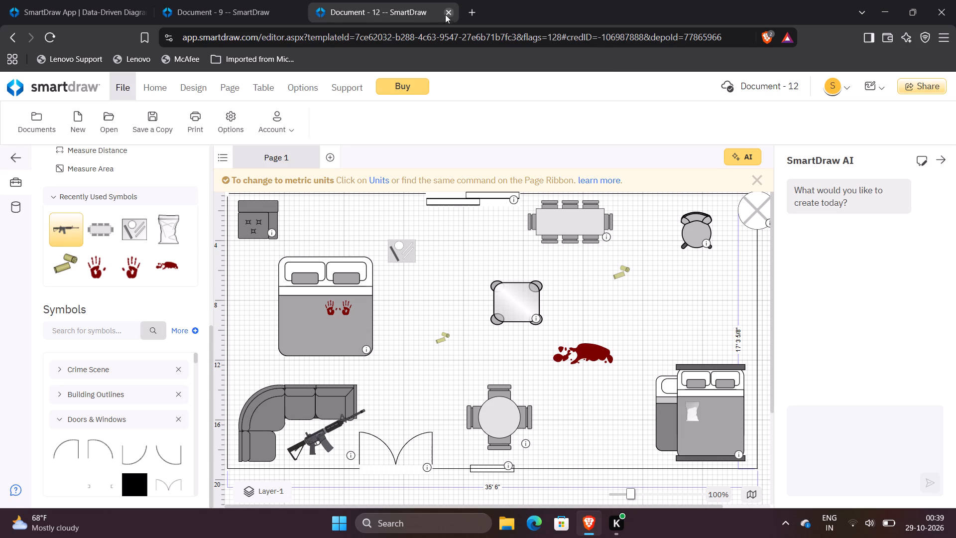
pyautogui.click(448, 10)
pyautogui.moveTo(448, 10); pyautogui.dragTo(313, 0)
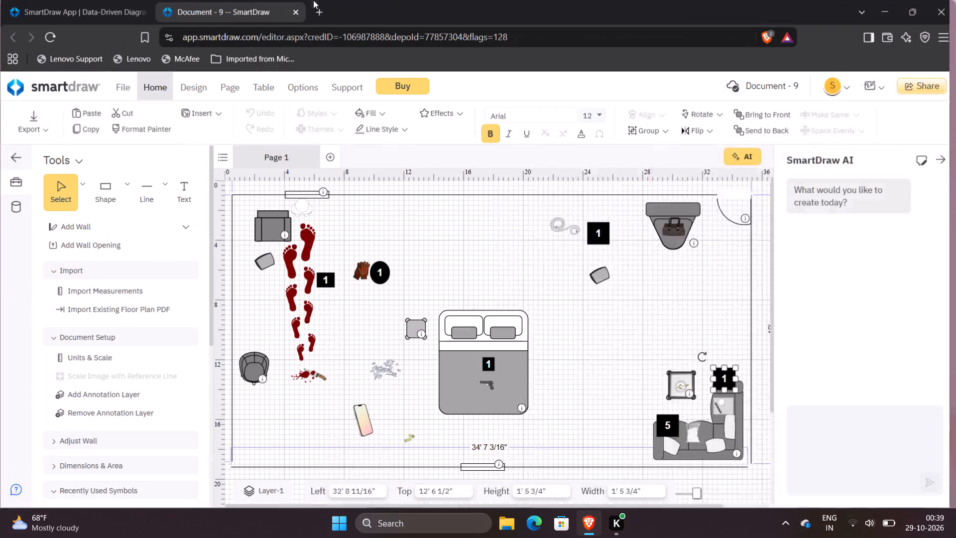
pyautogui.click(292, 8)
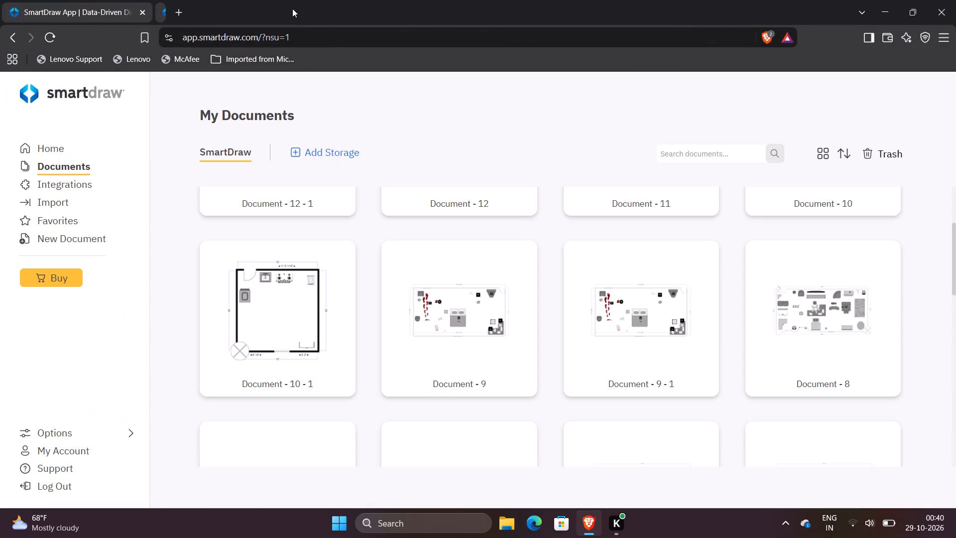